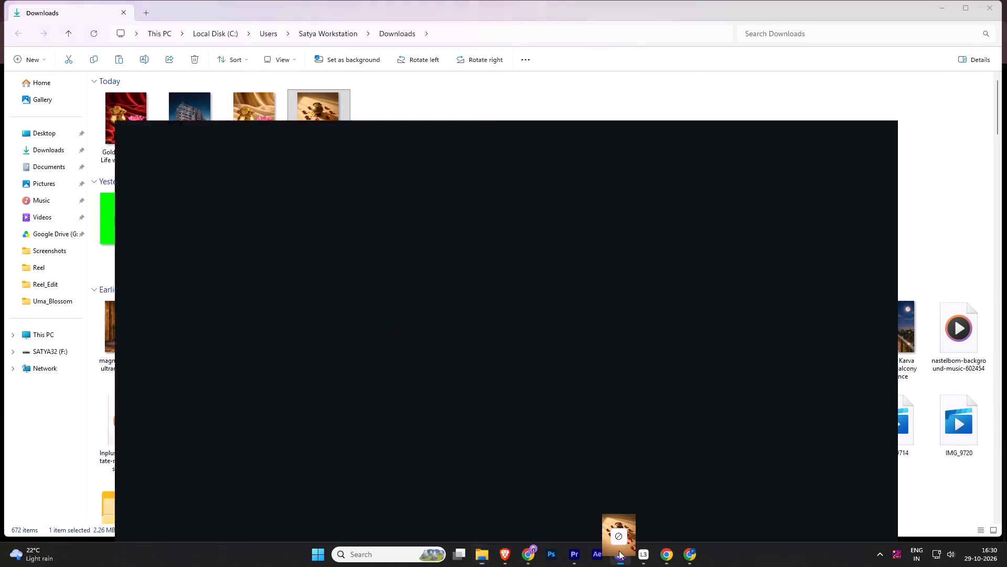
{"action": "left_click_drag", "start_coordinate": [619, 551], "coordinate": [312, 356]}
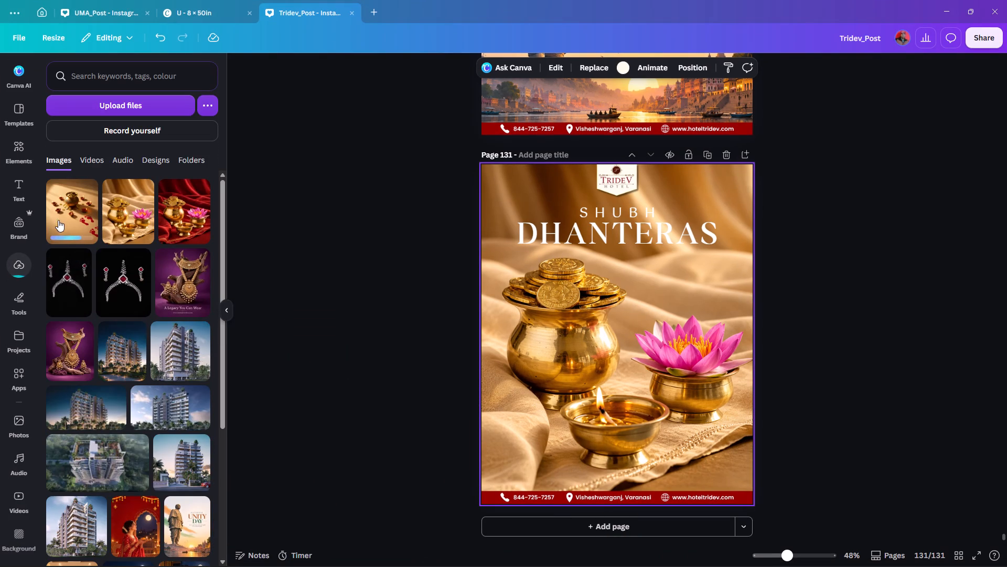
{"action": "left_click_drag", "start_coordinate": [62, 216], "coordinate": [487, 327]}
{"action": "left_click", "coordinate": [397, 320]}
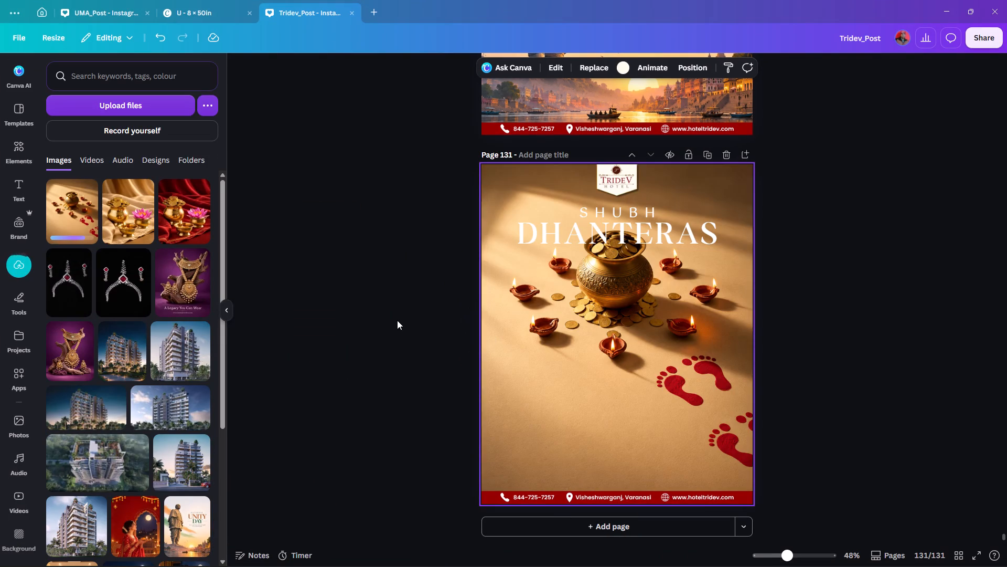
Shrink the SHUBH and DHANTERAS texts together and place them at the poster's lower left, aligned to the left margin.
{"action": "left_click", "coordinate": [601, 238]}
{"action": "left_click", "coordinate": [622, 211], "text": "shift"}
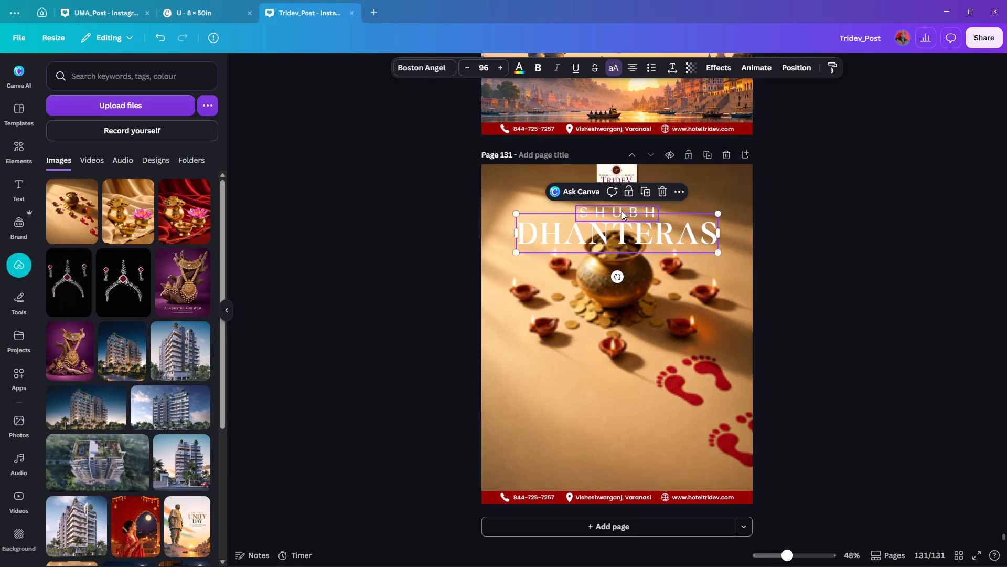
{"action": "left_click_drag", "start_coordinate": [662, 226], "coordinate": [646, 437]}
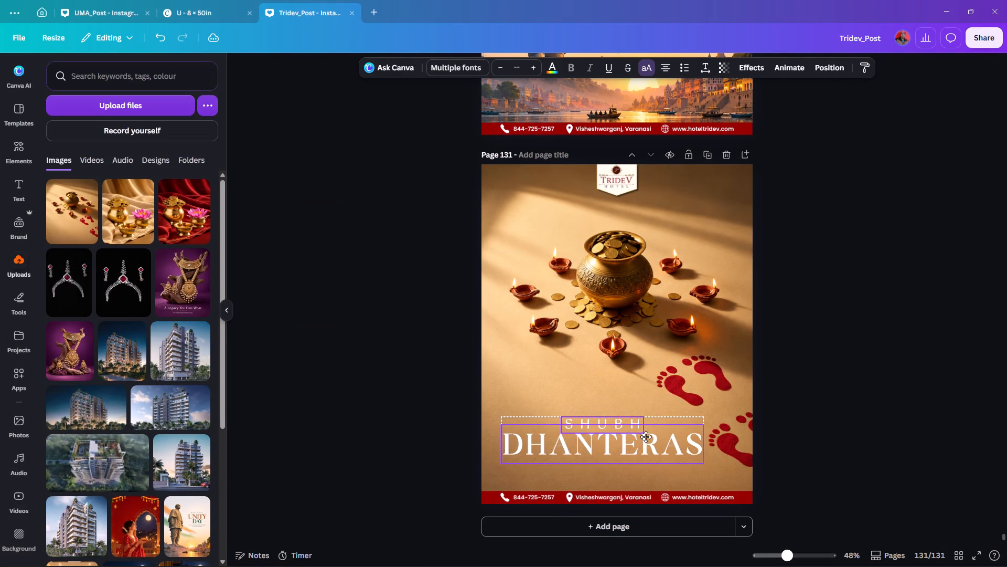
{"action": "left_click_drag", "start_coordinate": [646, 437], "coordinate": [643, 444]}
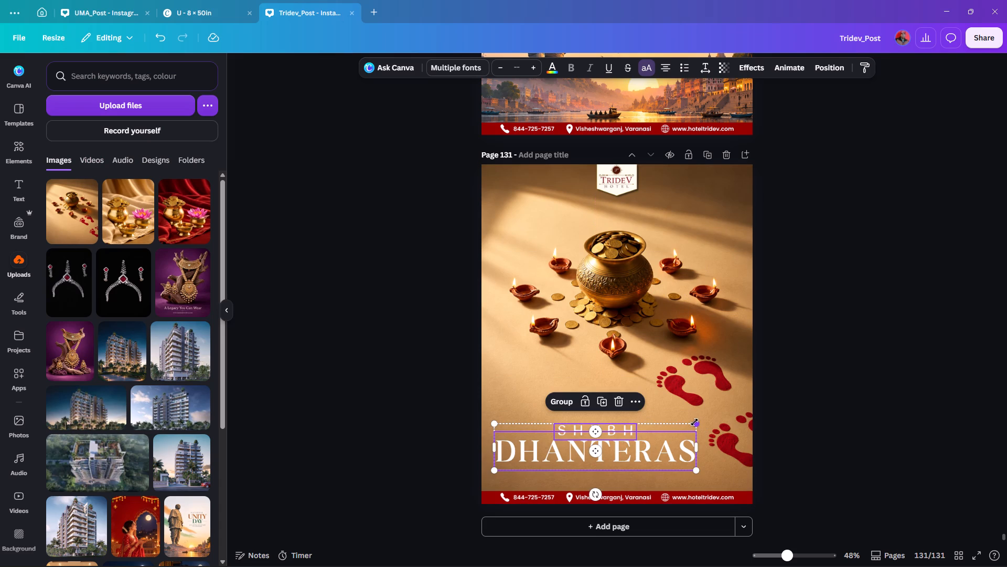
{"action": "left_click_drag", "start_coordinate": [693, 422], "coordinate": [662, 436], "text": "alt"}
{"action": "left_click_drag", "start_coordinate": [645, 451], "coordinate": [636, 419]}
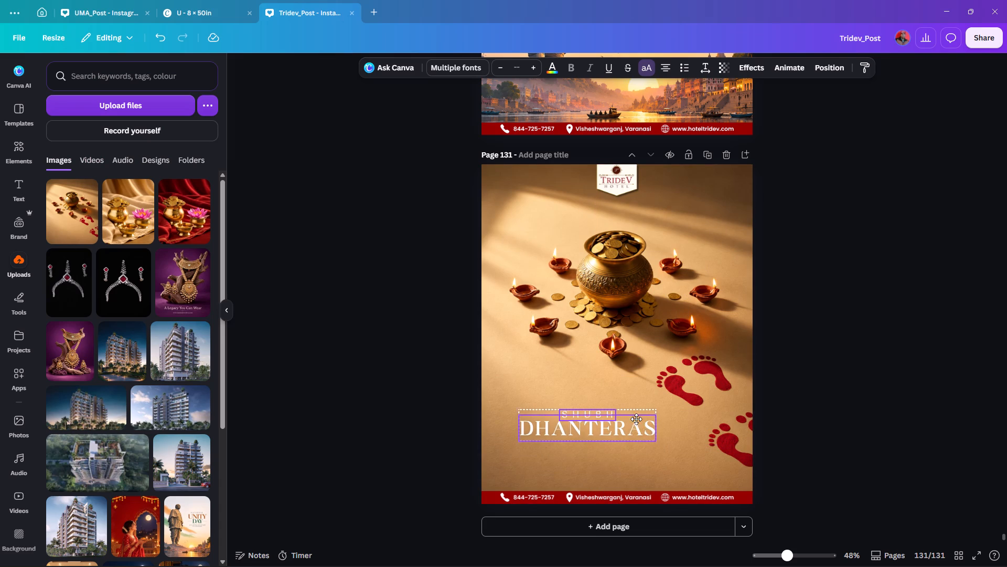
{"action": "left_click_drag", "start_coordinate": [636, 419], "coordinate": [628, 434]}
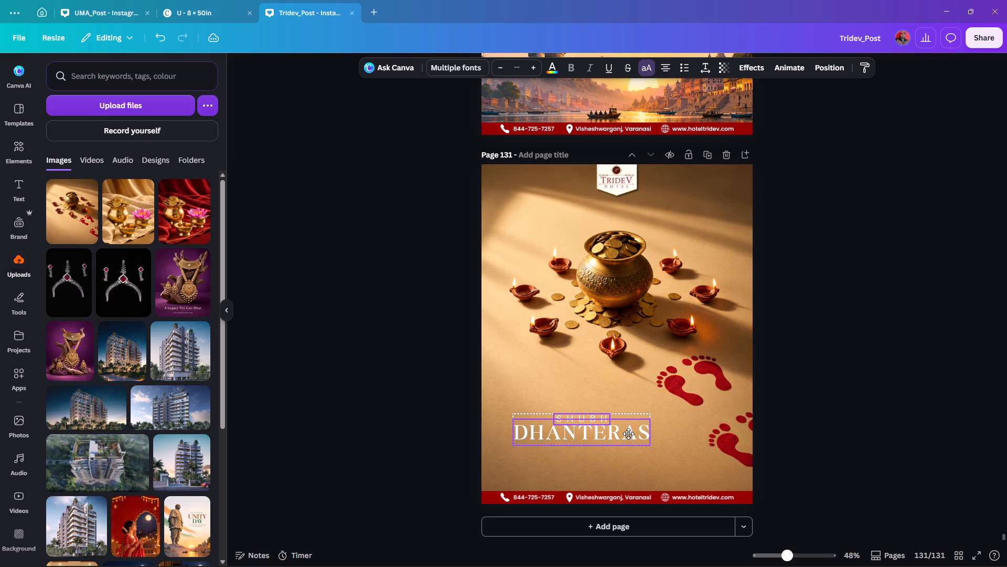
{"action": "left_click_drag", "start_coordinate": [628, 434], "coordinate": [627, 433]}
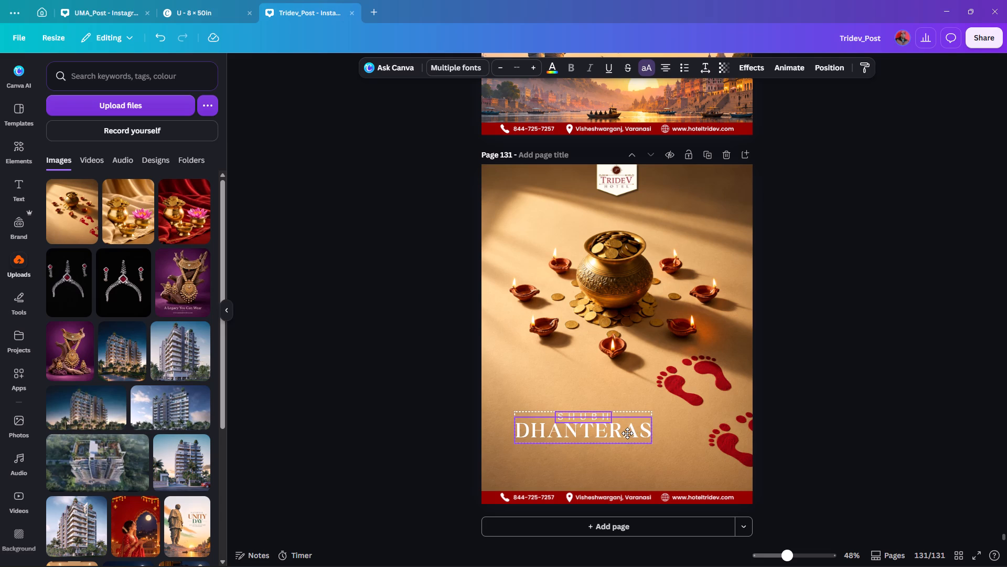
{"action": "left_click_drag", "start_coordinate": [627, 433], "coordinate": [629, 432]}
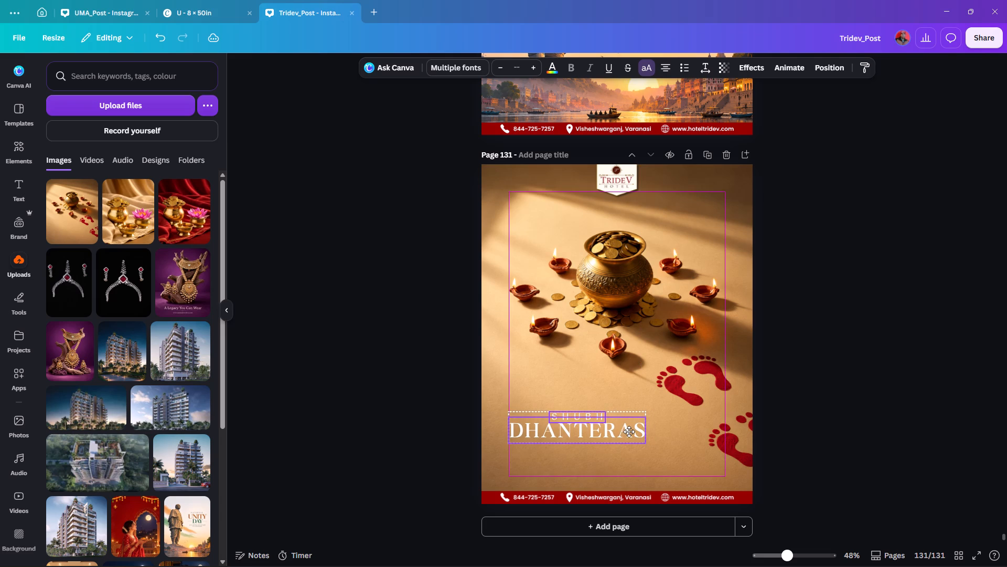
{"action": "left_click_drag", "start_coordinate": [629, 432], "coordinate": [627, 434]}
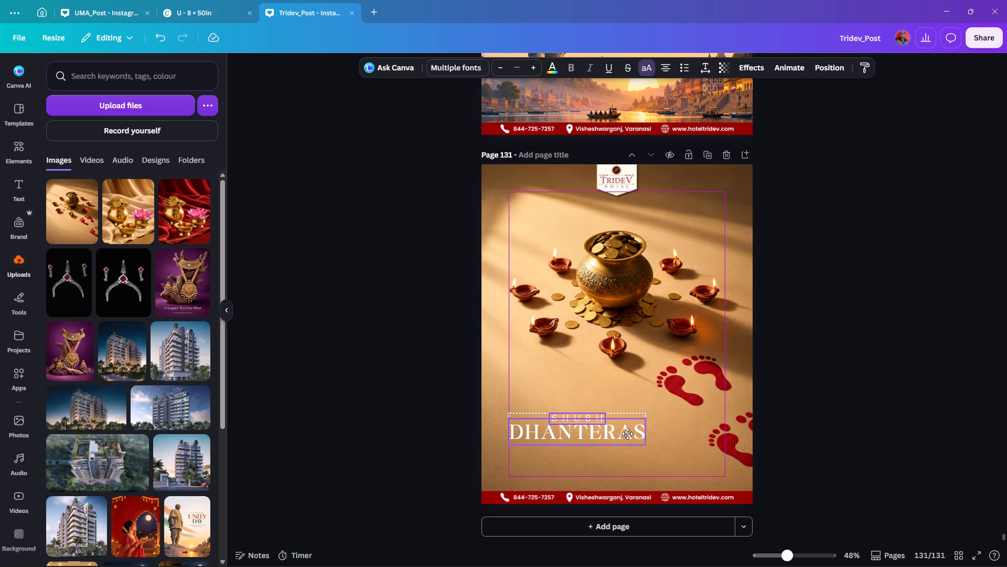
{"action": "left_click_drag", "start_coordinate": [627, 434], "coordinate": [627, 434]}
{"action": "scroll", "coordinate": [364, 240], "scroll_direction": "up", "scroll_amount": 7}
{"action": "scroll", "coordinate": [376, 247], "scroll_direction": "down", "scroll_amount": 4}
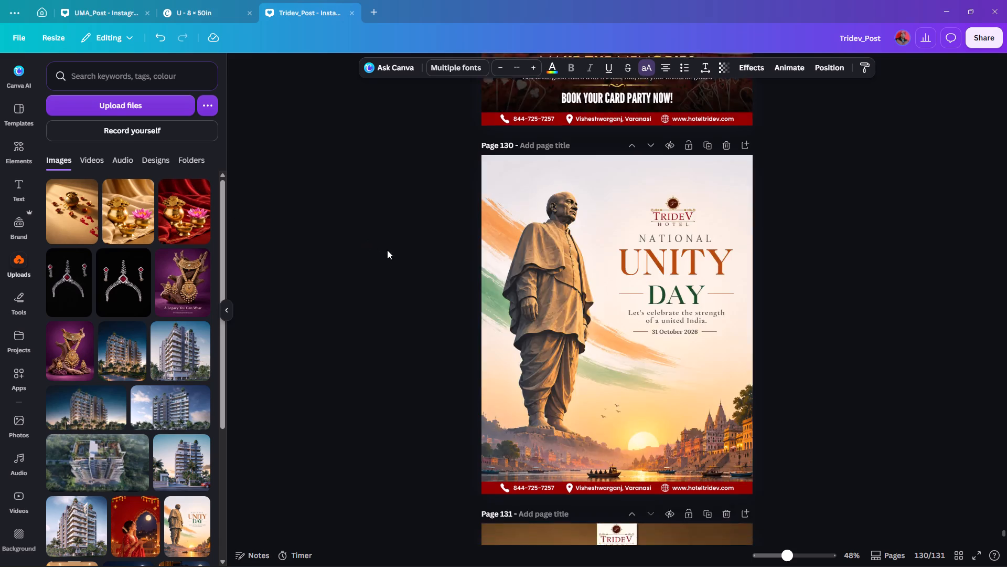
{"action": "scroll", "coordinate": [387, 250], "scroll_direction": "down", "scroll_amount": 12}
{"action": "double_click", "coordinate": [880, 246]}
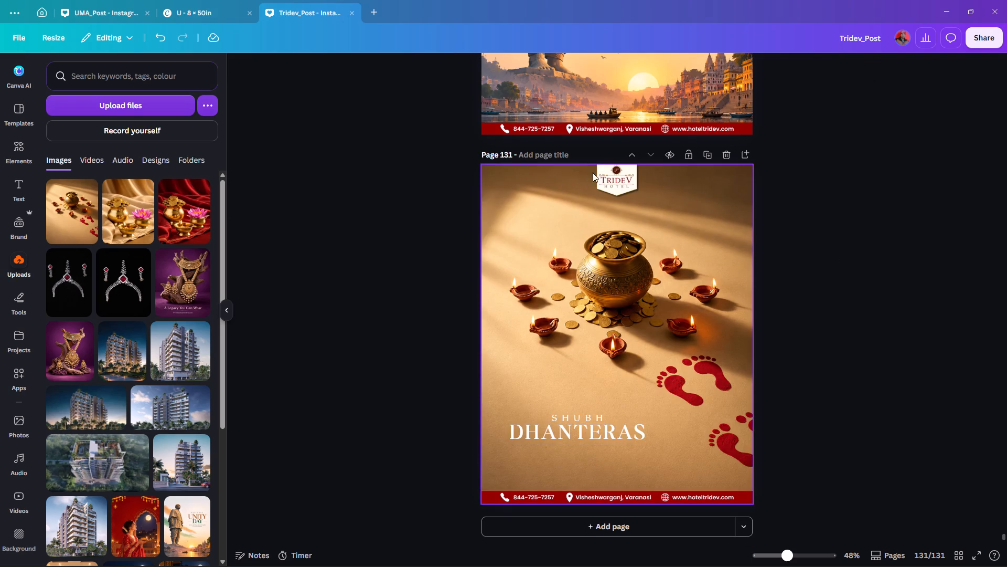
Enlarge the Tridev Hotel logo and move it to the top-left corner of the poster.
{"action": "left_click", "coordinate": [616, 173]}
{"action": "left_click_drag", "start_coordinate": [639, 203], "coordinate": [643, 203], "text": "alt"}
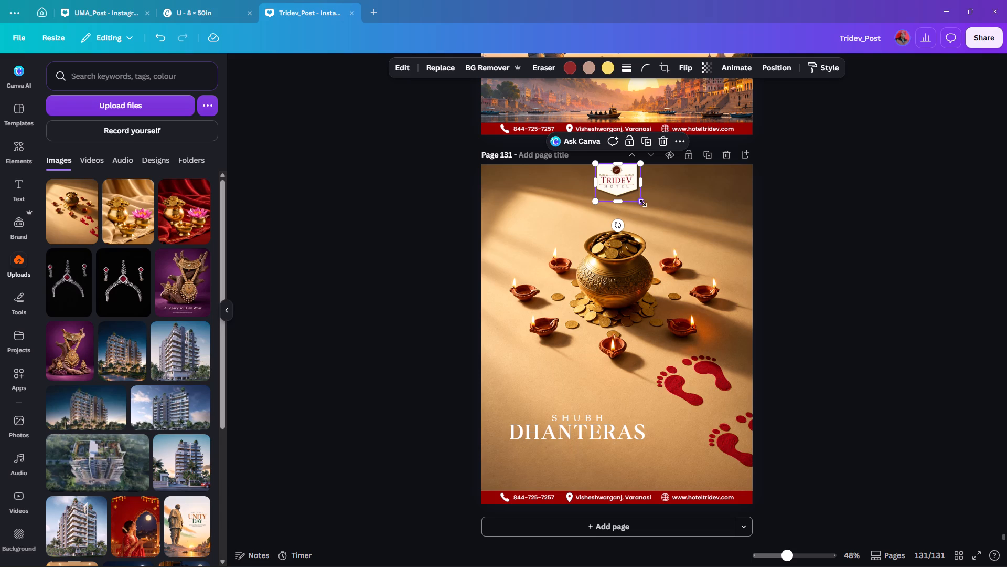
{"action": "left_click_drag", "start_coordinate": [643, 203], "coordinate": [650, 206], "text": "alt"}
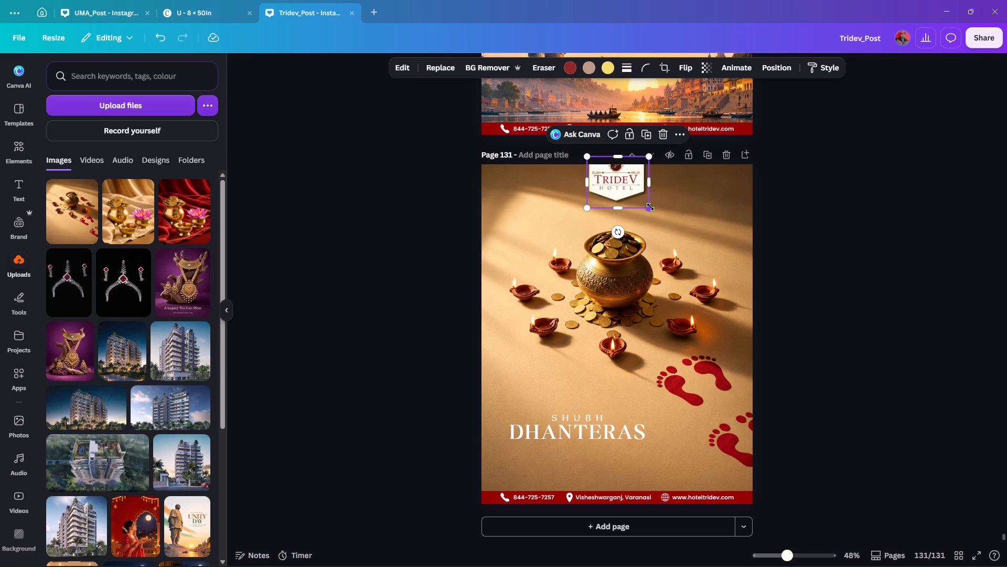
{"action": "left_click", "coordinate": [650, 207], "text": "alt"}
{"action": "left_click_drag", "start_coordinate": [620, 178], "coordinate": [594, 187]}
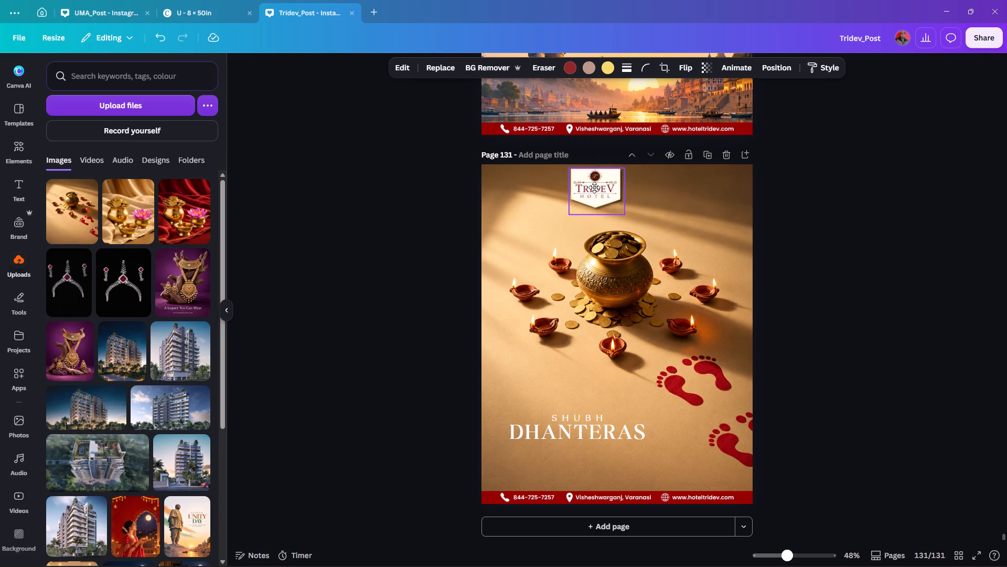
{"action": "left_click_drag", "start_coordinate": [594, 187], "coordinate": [522, 182]}
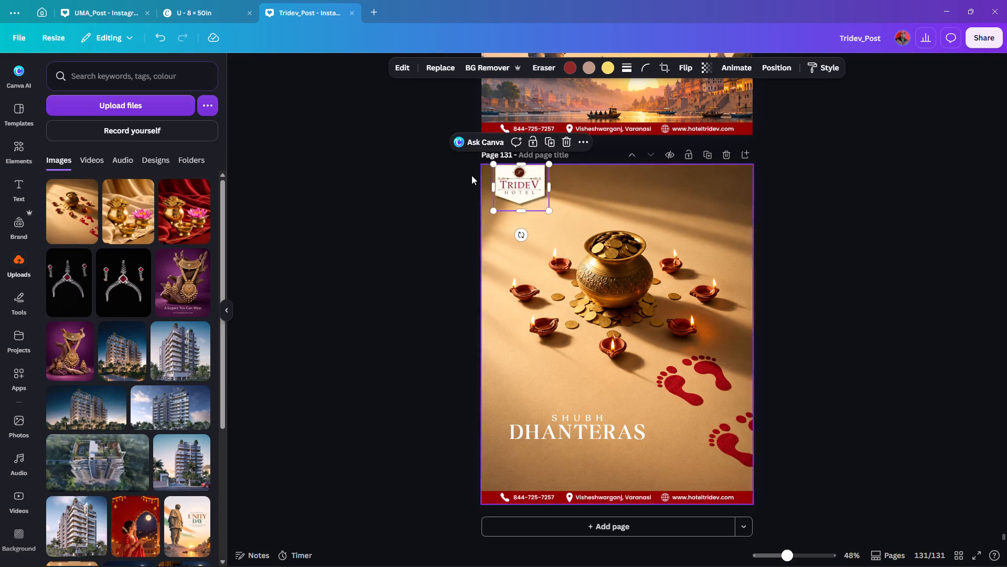
{"action": "left_click", "coordinate": [438, 177]}
{"action": "left_click", "coordinate": [534, 191]}
{"action": "key", "text": "Up"}
{"action": "key", "text": "Up"}
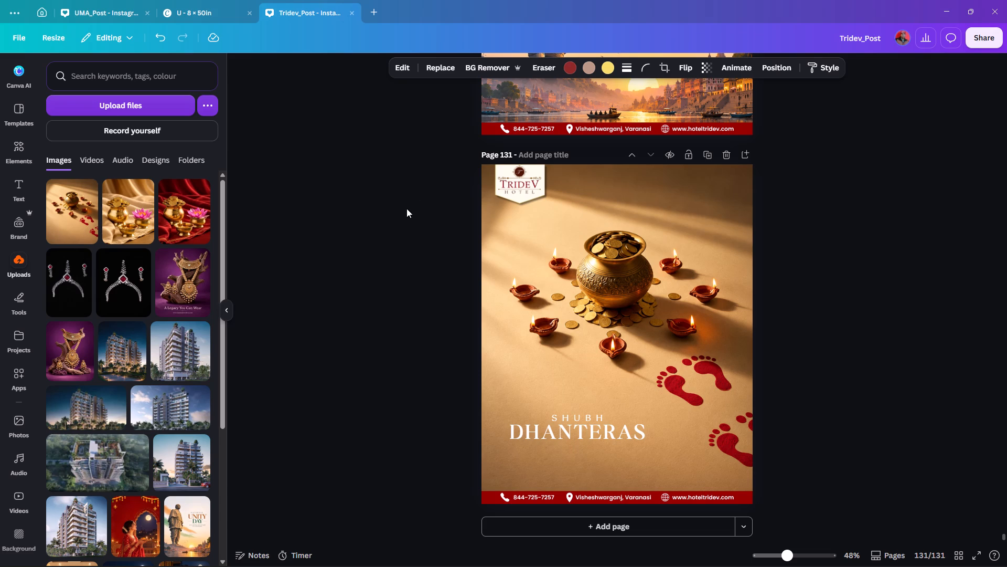
{"action": "key", "text": "Left"}
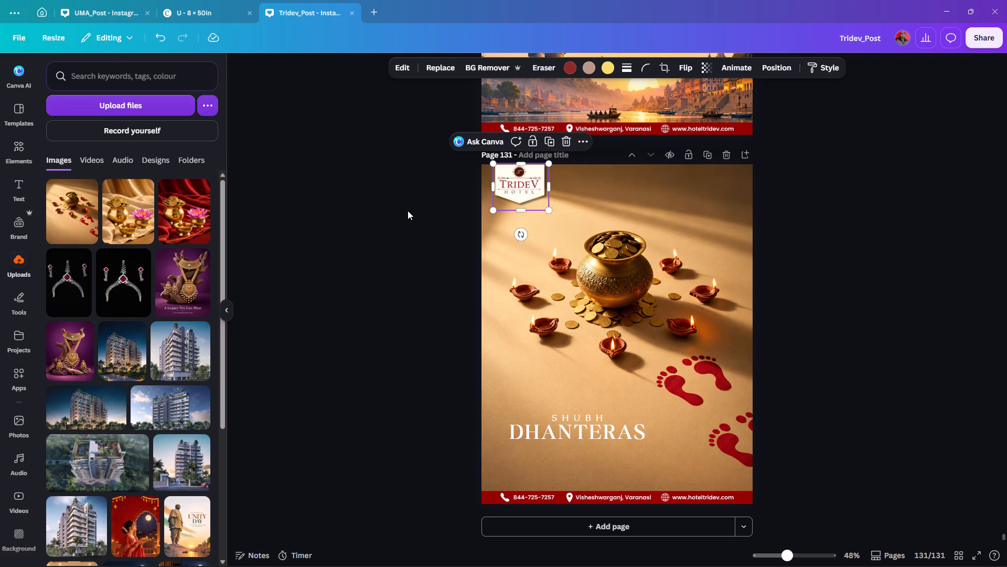
{"action": "left_click", "coordinate": [424, 205]}
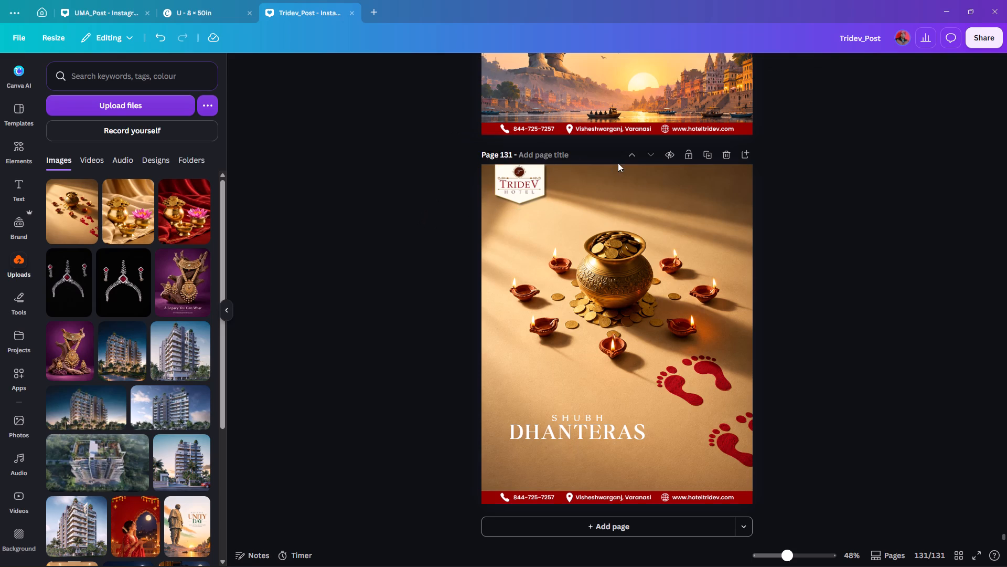
Scale the Tridev Hotel logo down to about 201 × 167 and nudge it flush with the poster's top edge.
{"action": "left_click", "coordinate": [528, 183]}
{"action": "left_click", "coordinate": [549, 211], "text": "alt"}
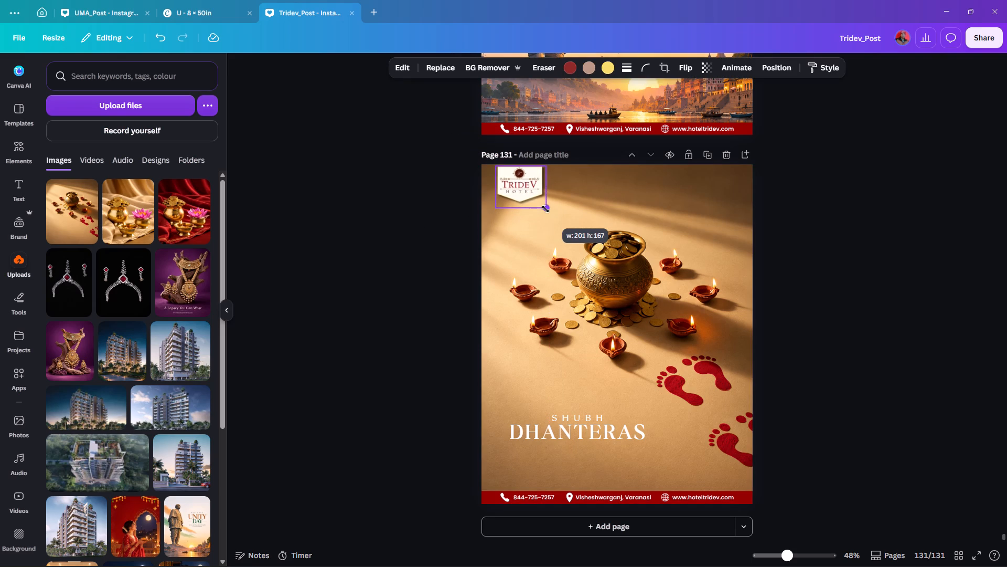
{"action": "key", "text": "Up"}
{"action": "key", "text": "Up"}
{"action": "key", "text": "Up"}
{"action": "key", "text": "Up"}
{"action": "key", "text": "Up"}
{"action": "key", "text": "Up"}
{"action": "key", "text": "Up"}
{"action": "key", "text": "Up"}
{"action": "key", "text": "Up"}
{"action": "key", "text": "Up"}
{"action": "key", "text": "Up"}
{"action": "key", "text": "Up"}
{"action": "key", "text": "Up"}
{"action": "key", "text": "Up"}
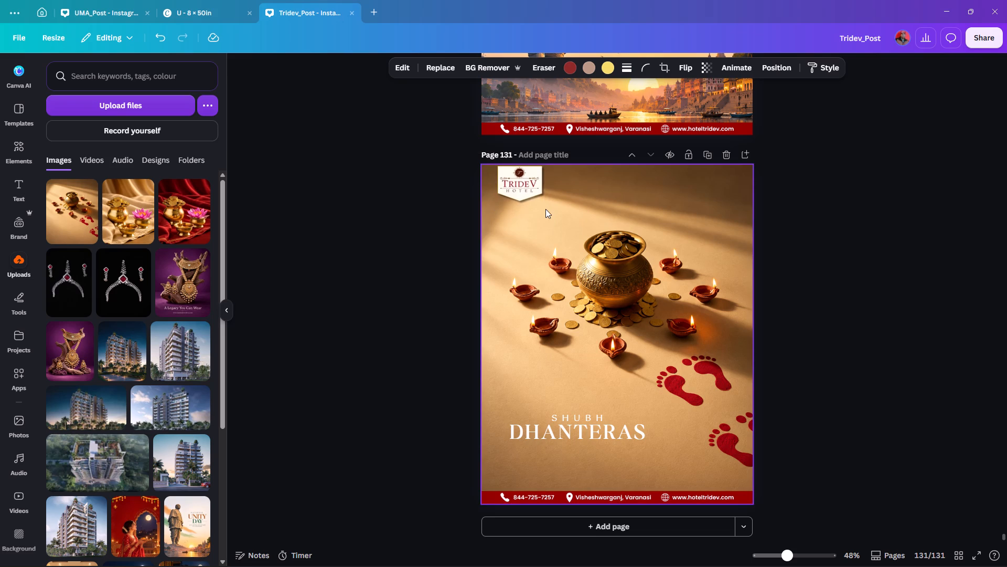
{"action": "key", "text": "Down"}
{"action": "key", "text": "Down"}
{"action": "key", "text": "Down"}
{"action": "key", "text": "Down"}
{"action": "key", "text": "Down"}
{"action": "key", "text": "Down"}
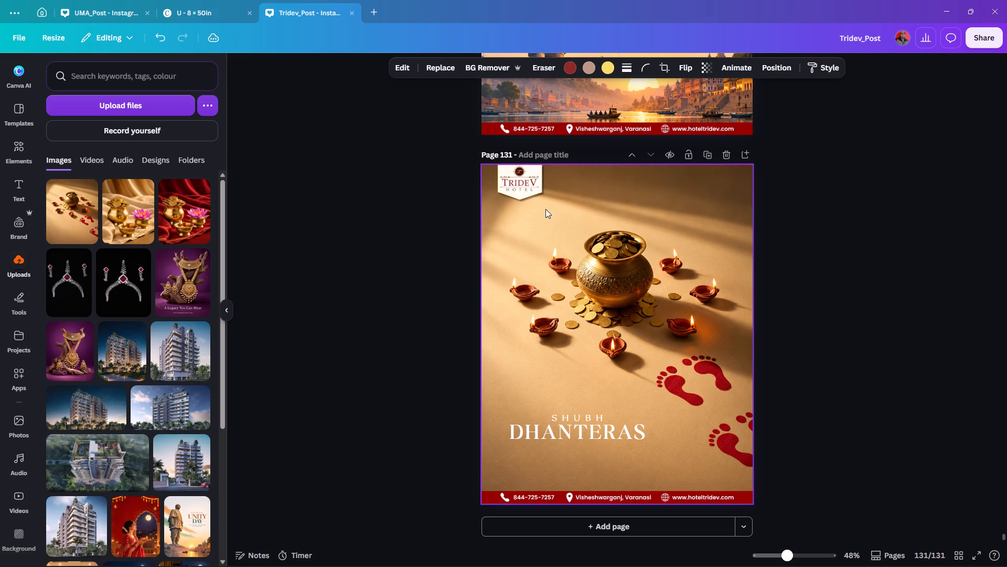
{"action": "left_click", "coordinate": [380, 183]}
{"action": "left_click", "coordinate": [520, 182]}
{"action": "left_click", "coordinate": [422, 177]}
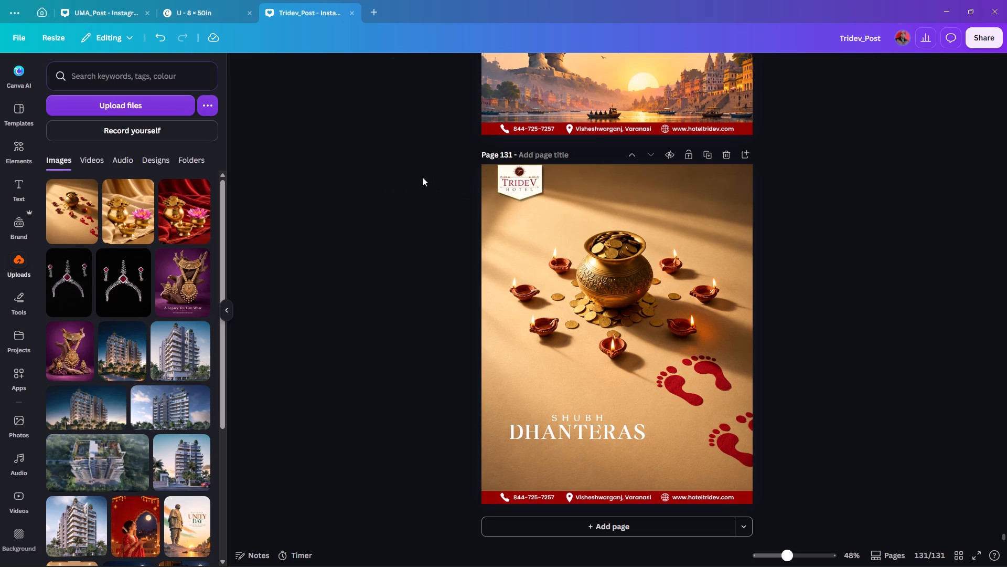
{"action": "double_click", "coordinate": [908, 216]}
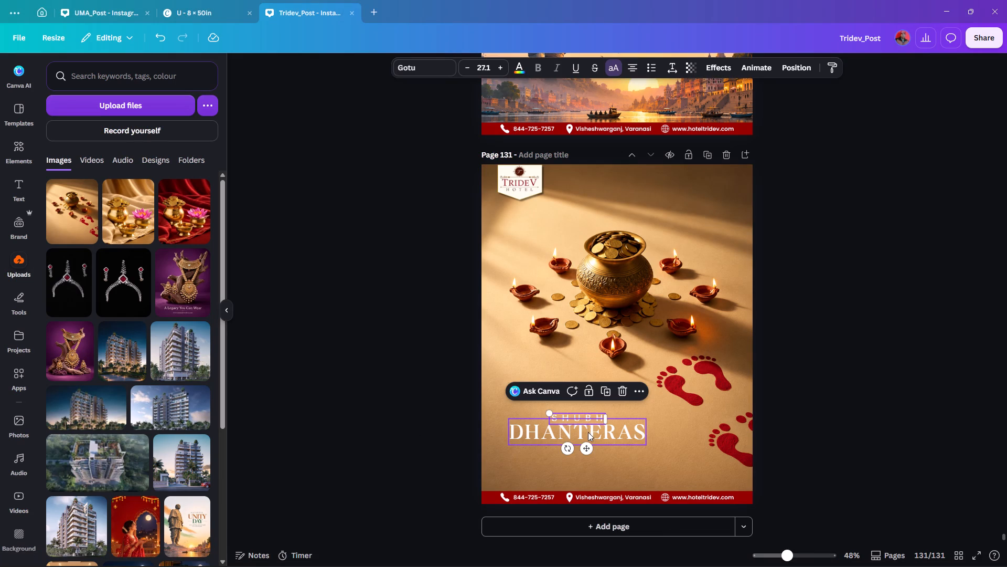
{"action": "left_click", "coordinate": [588, 432]}
{"action": "left_click", "coordinate": [517, 71]}
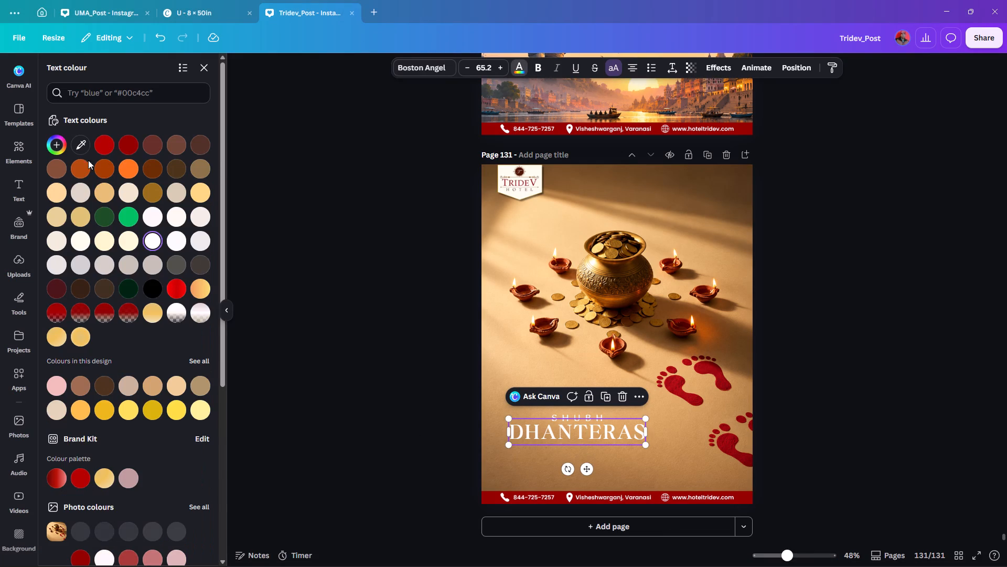
{"action": "left_click", "coordinate": [127, 143]}
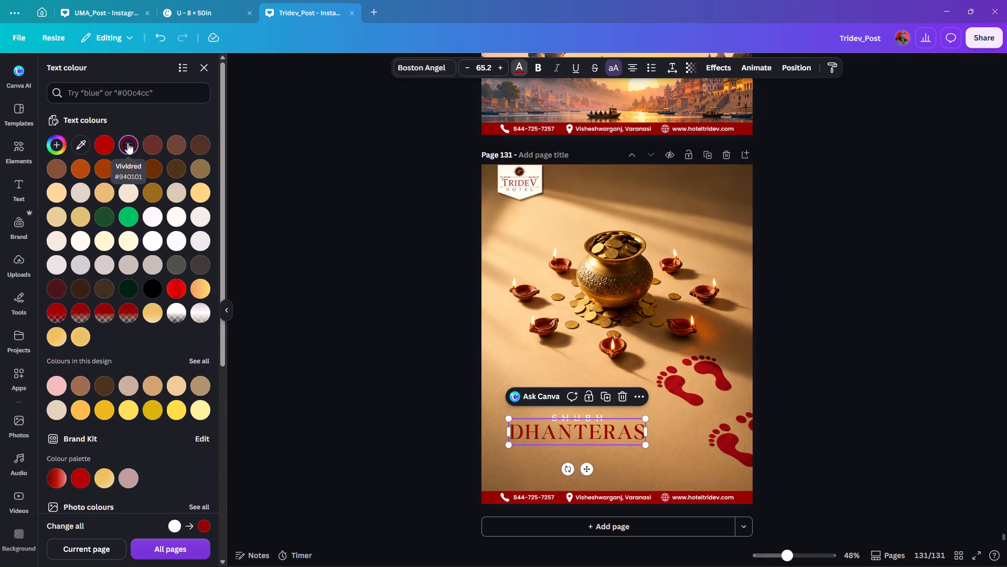
{"action": "double_click", "coordinate": [359, 255]}
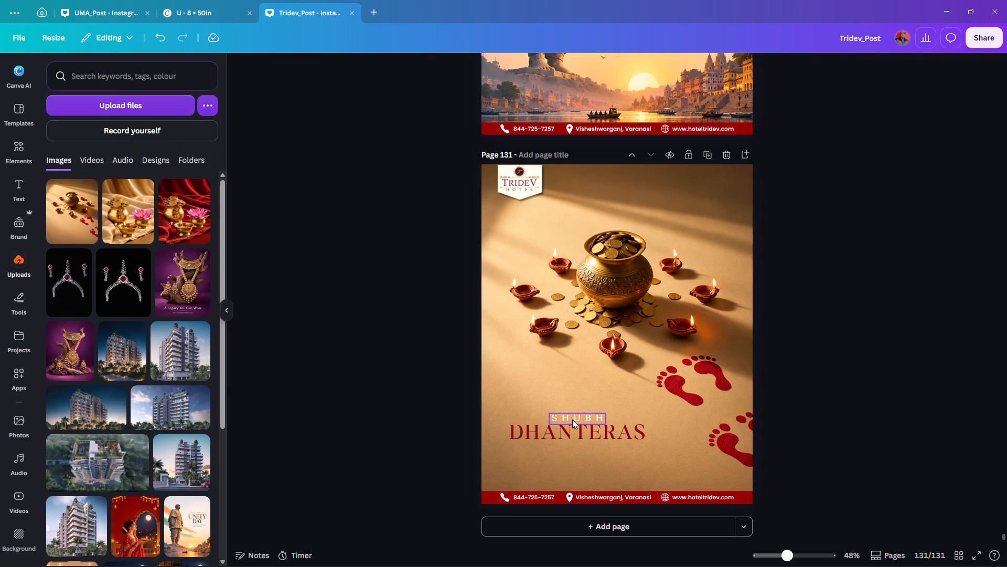
Enlarge the SHUBH text above the Dhanteras heading to a font size of about 39.3.
{"action": "left_click", "coordinate": [572, 419]}
{"action": "left_click_drag", "start_coordinate": [551, 414], "coordinate": [538, 403], "text": "alt"}
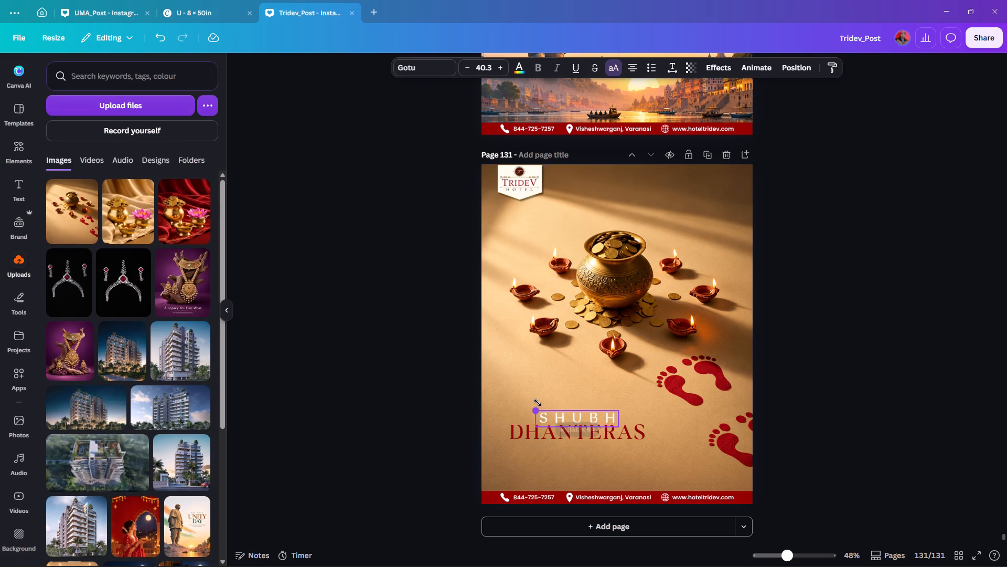
{"action": "left_click_drag", "start_coordinate": [538, 403], "coordinate": [533, 402], "text": "alt"}
{"action": "left_click_drag", "start_coordinate": [531, 409], "coordinate": [540, 414], "text": "alt"}
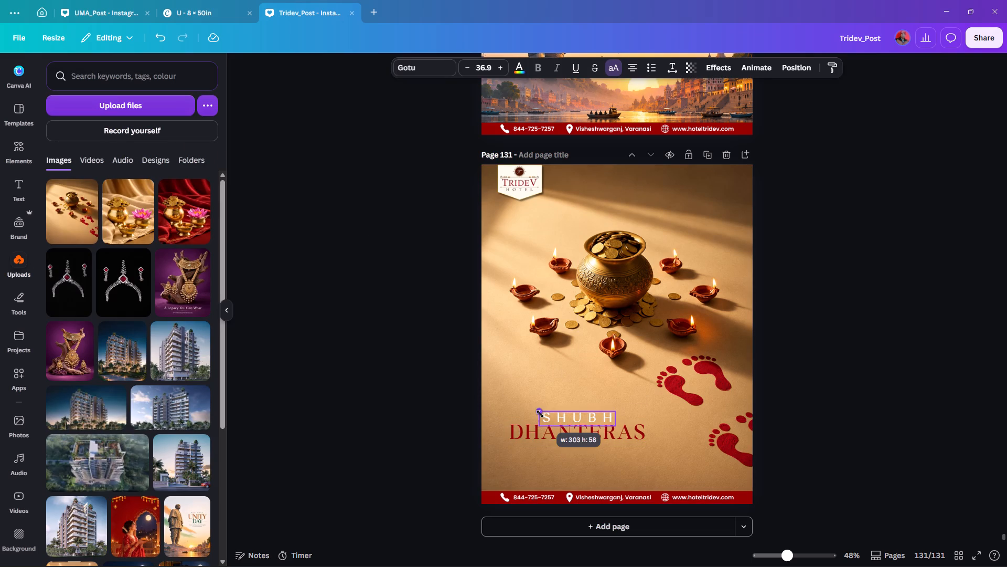
{"action": "left_click_drag", "start_coordinate": [540, 414], "coordinate": [538, 411], "text": "alt"}
{"action": "left_click", "coordinate": [420, 409]}
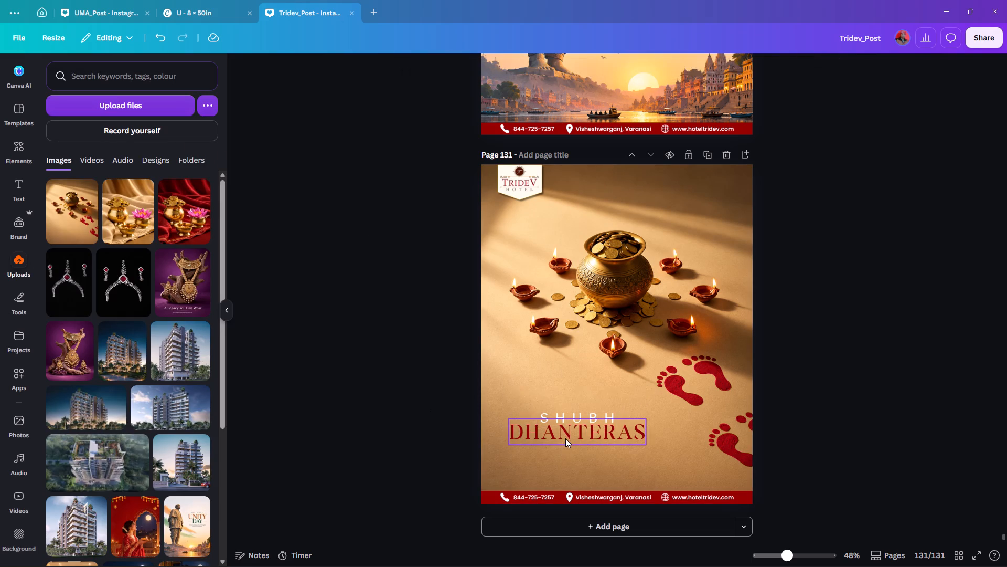
Turn off all caps on the DHANTERAS heading and enlarge it to a font size of about 80.9.
{"action": "left_click", "coordinate": [565, 438]}
{"action": "left_click", "coordinate": [615, 70]}
{"action": "left_click", "coordinate": [302, 342]}
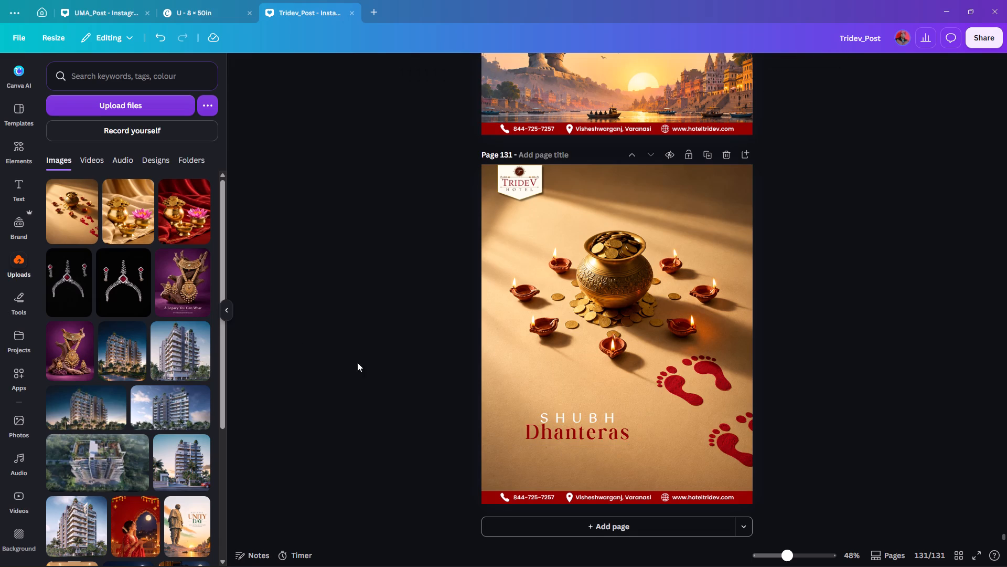
{"action": "left_click", "coordinate": [544, 431]}
{"action": "left_click_drag", "start_coordinate": [527, 418], "coordinate": [512, 409], "text": "alt"}
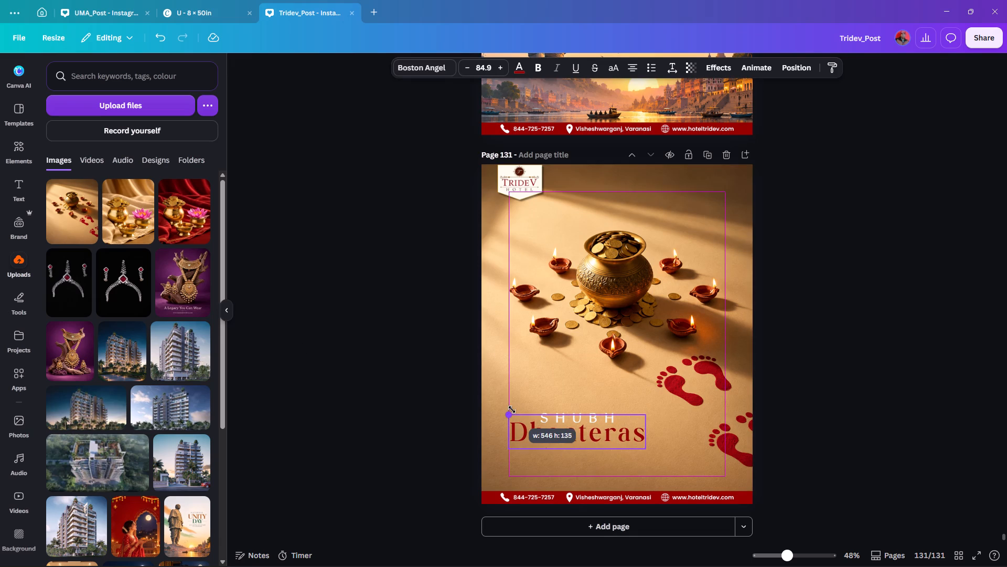
{"action": "left_click_drag", "start_coordinate": [512, 409], "coordinate": [515, 412], "text": "alt"}
{"action": "left_click", "coordinate": [422, 394]}
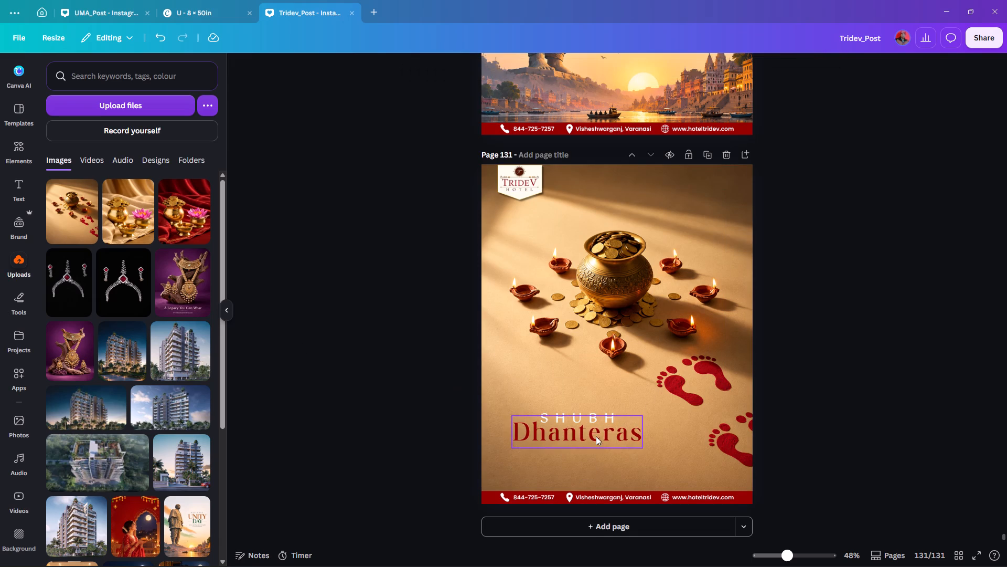
{"action": "left_click", "coordinate": [596, 436]}
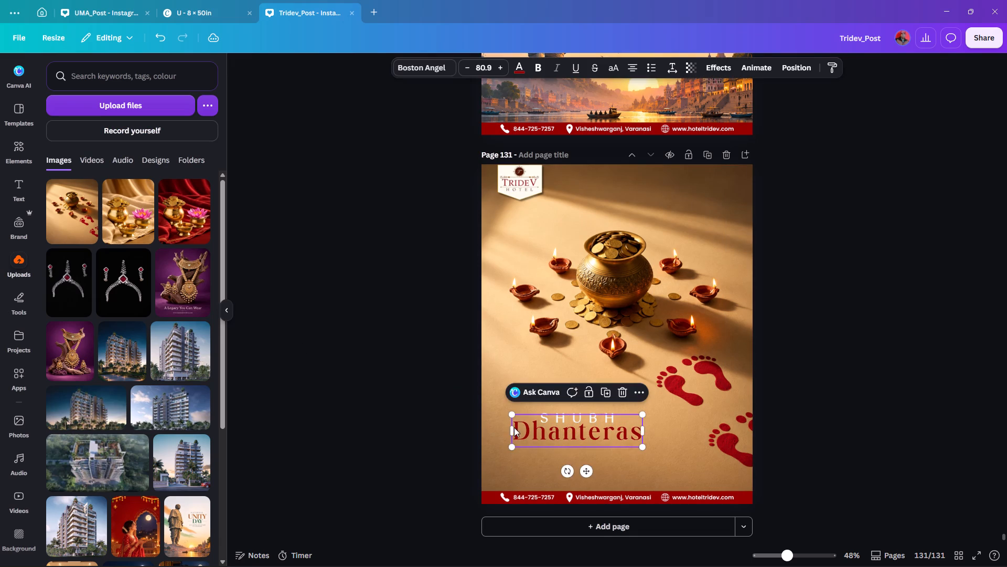
{"action": "left_click", "coordinate": [329, 423]}
Set the SHUBH text in the Amsterdam Three font and turn off its all caps.
{"action": "left_click", "coordinate": [559, 411]}
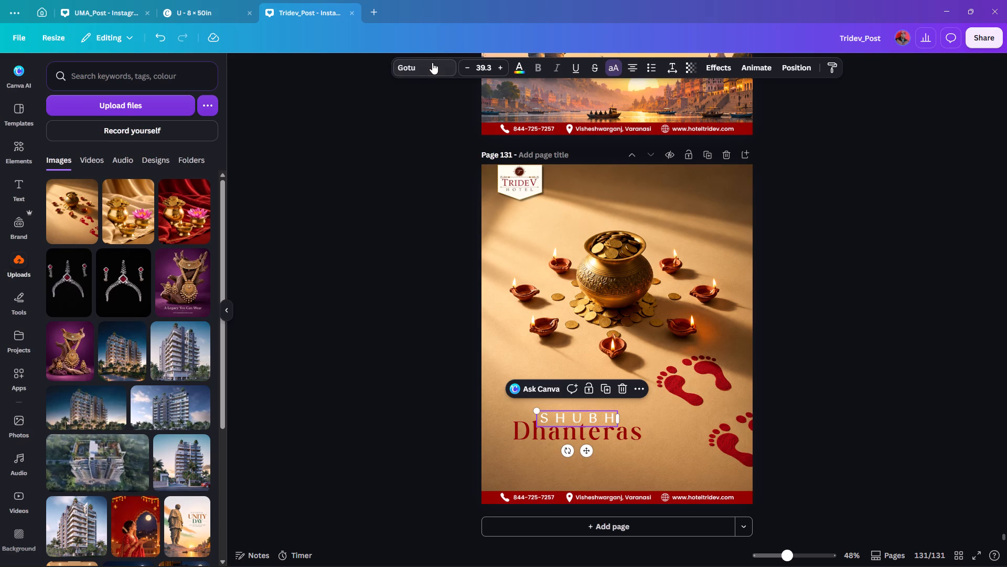
{"action": "left_click", "coordinate": [432, 62]}
{"action": "left_click", "coordinate": [121, 263]}
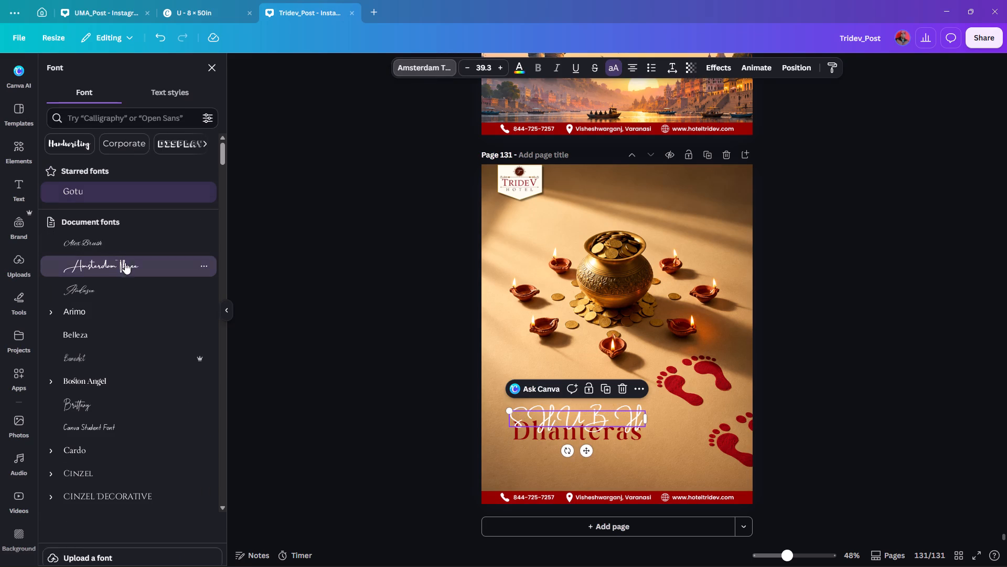
{"action": "left_click", "coordinate": [607, 65]}
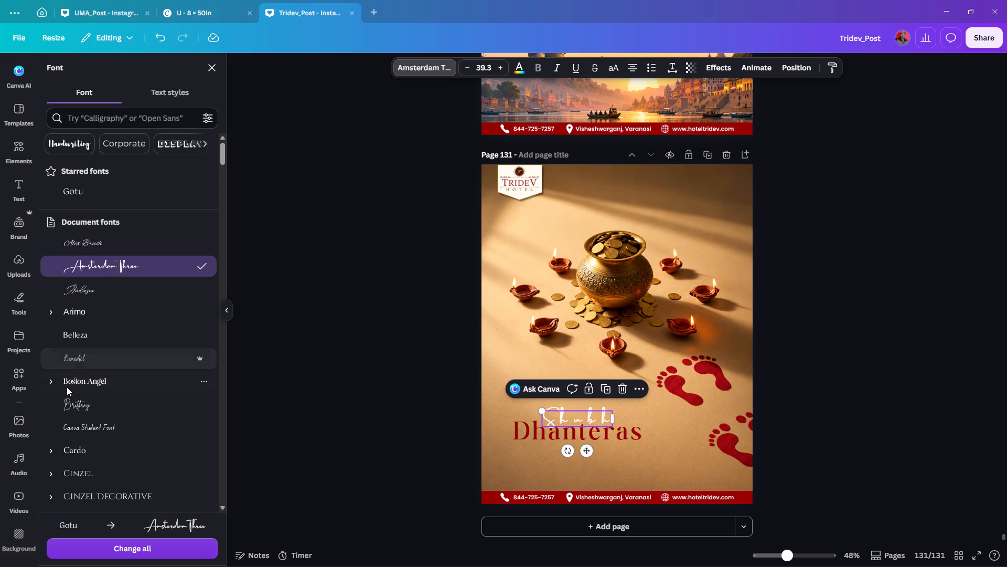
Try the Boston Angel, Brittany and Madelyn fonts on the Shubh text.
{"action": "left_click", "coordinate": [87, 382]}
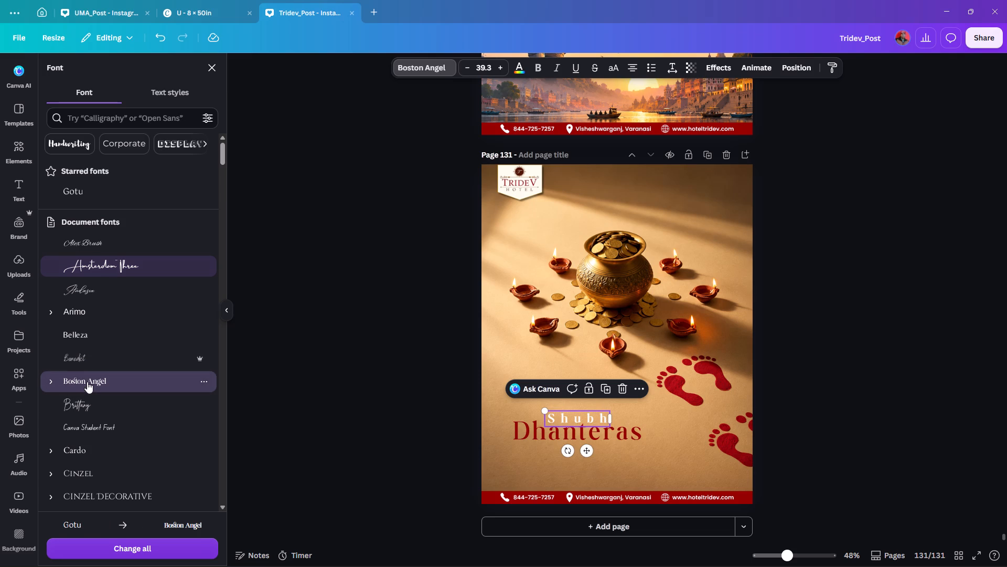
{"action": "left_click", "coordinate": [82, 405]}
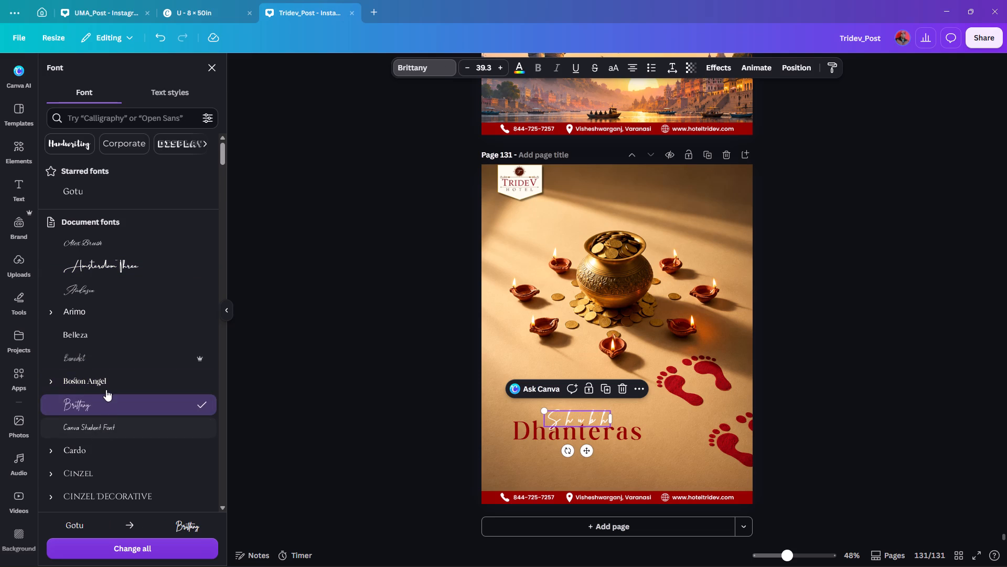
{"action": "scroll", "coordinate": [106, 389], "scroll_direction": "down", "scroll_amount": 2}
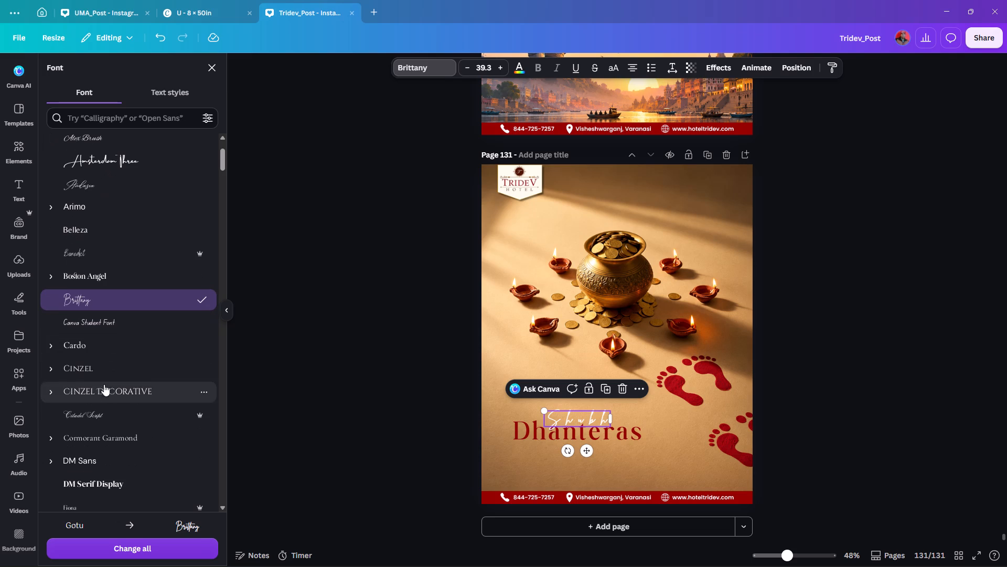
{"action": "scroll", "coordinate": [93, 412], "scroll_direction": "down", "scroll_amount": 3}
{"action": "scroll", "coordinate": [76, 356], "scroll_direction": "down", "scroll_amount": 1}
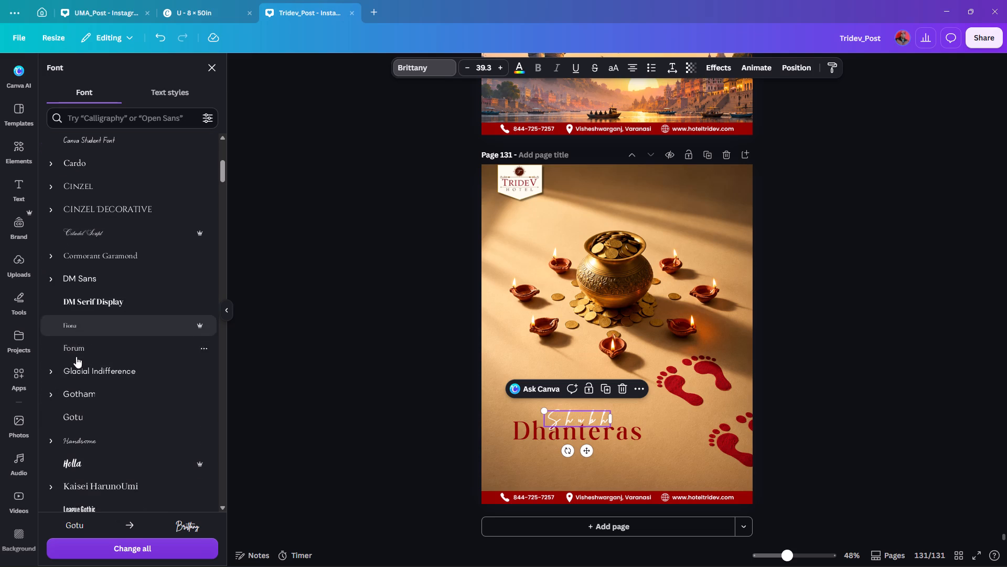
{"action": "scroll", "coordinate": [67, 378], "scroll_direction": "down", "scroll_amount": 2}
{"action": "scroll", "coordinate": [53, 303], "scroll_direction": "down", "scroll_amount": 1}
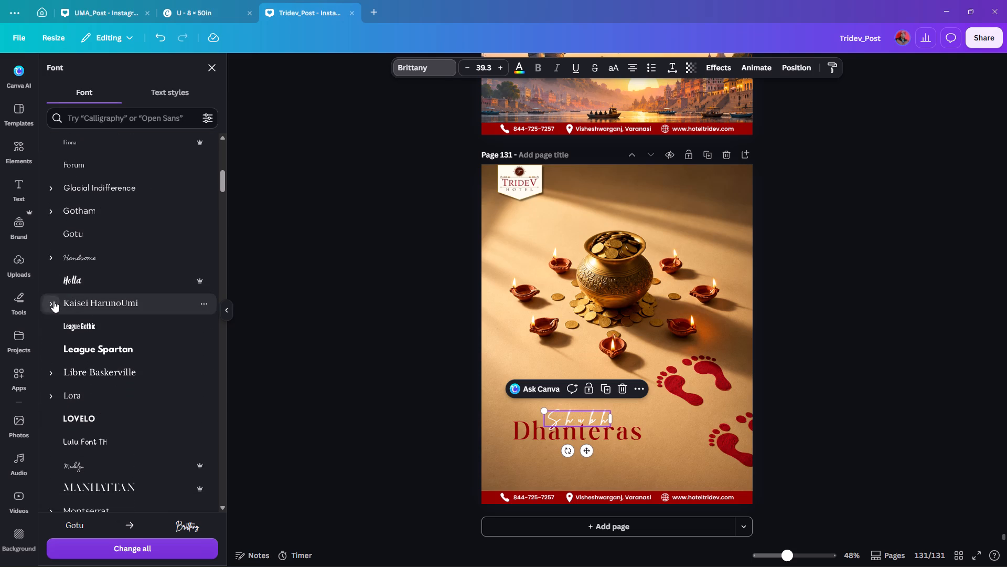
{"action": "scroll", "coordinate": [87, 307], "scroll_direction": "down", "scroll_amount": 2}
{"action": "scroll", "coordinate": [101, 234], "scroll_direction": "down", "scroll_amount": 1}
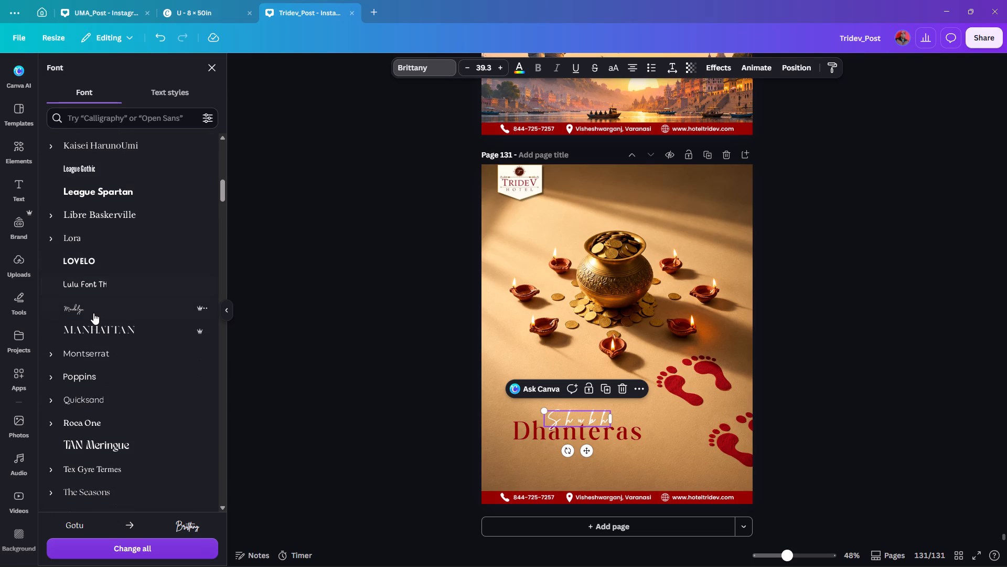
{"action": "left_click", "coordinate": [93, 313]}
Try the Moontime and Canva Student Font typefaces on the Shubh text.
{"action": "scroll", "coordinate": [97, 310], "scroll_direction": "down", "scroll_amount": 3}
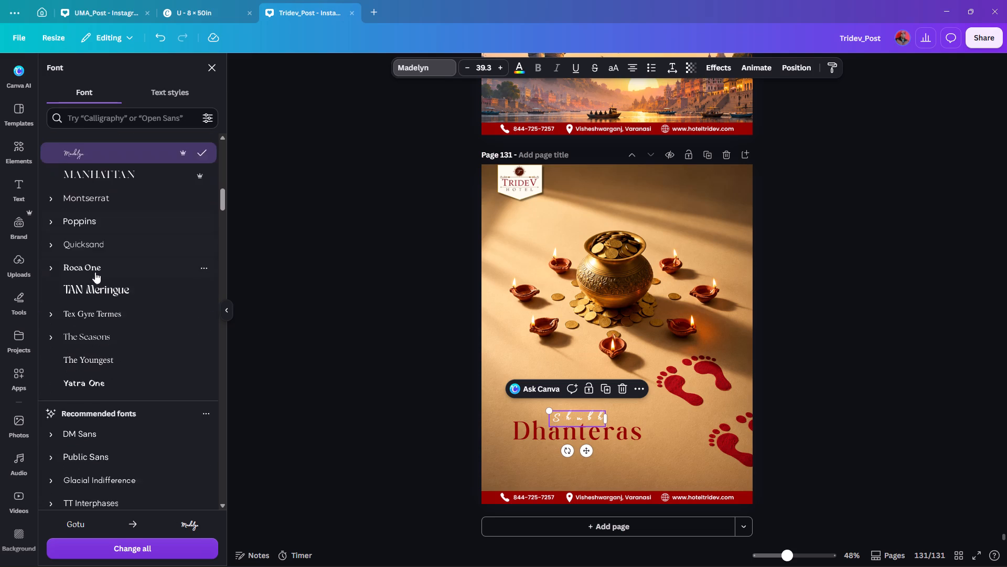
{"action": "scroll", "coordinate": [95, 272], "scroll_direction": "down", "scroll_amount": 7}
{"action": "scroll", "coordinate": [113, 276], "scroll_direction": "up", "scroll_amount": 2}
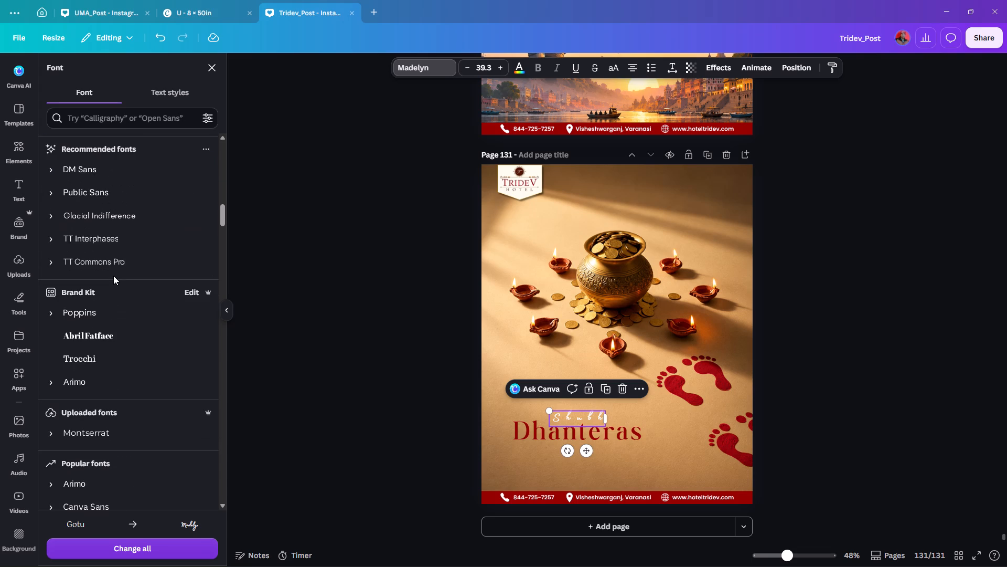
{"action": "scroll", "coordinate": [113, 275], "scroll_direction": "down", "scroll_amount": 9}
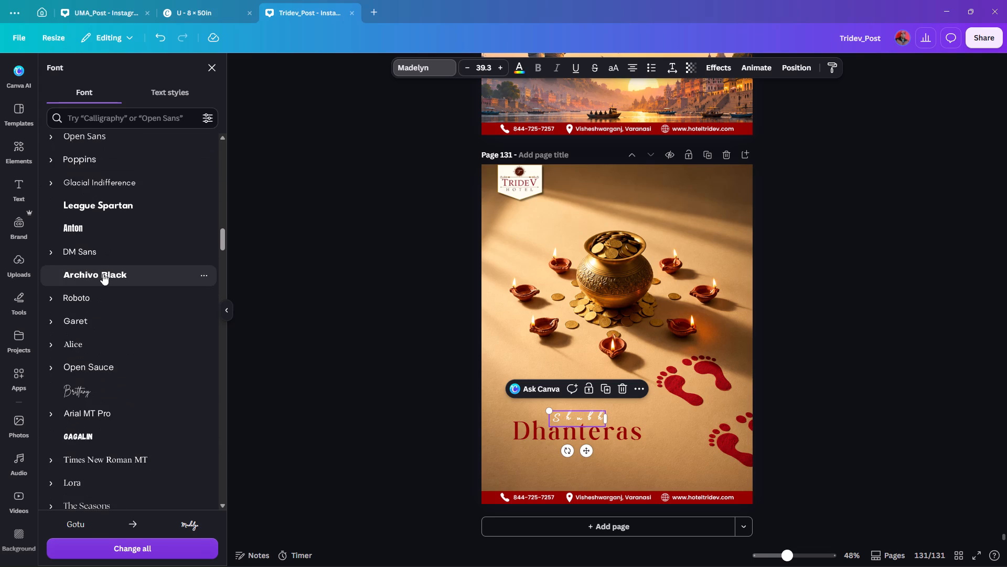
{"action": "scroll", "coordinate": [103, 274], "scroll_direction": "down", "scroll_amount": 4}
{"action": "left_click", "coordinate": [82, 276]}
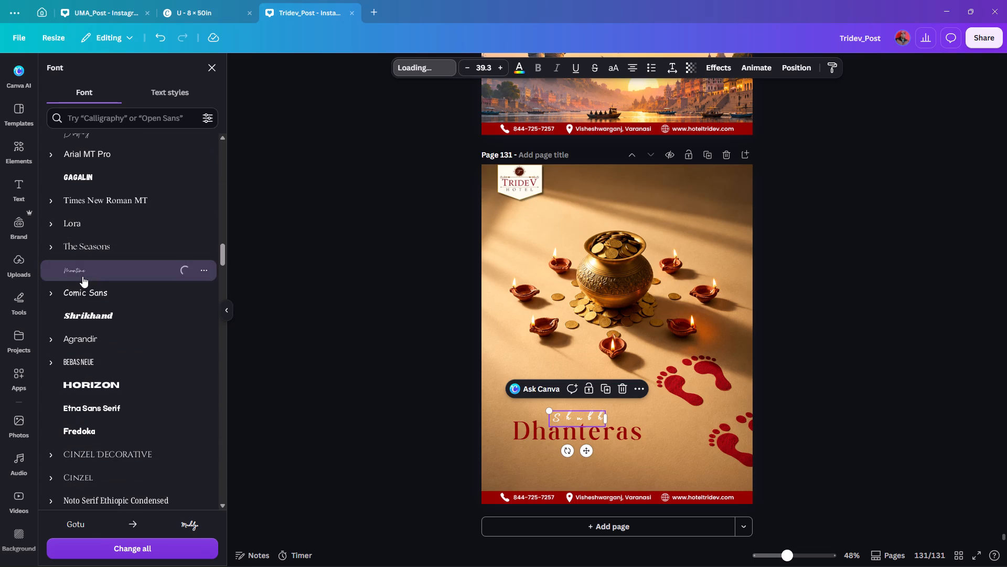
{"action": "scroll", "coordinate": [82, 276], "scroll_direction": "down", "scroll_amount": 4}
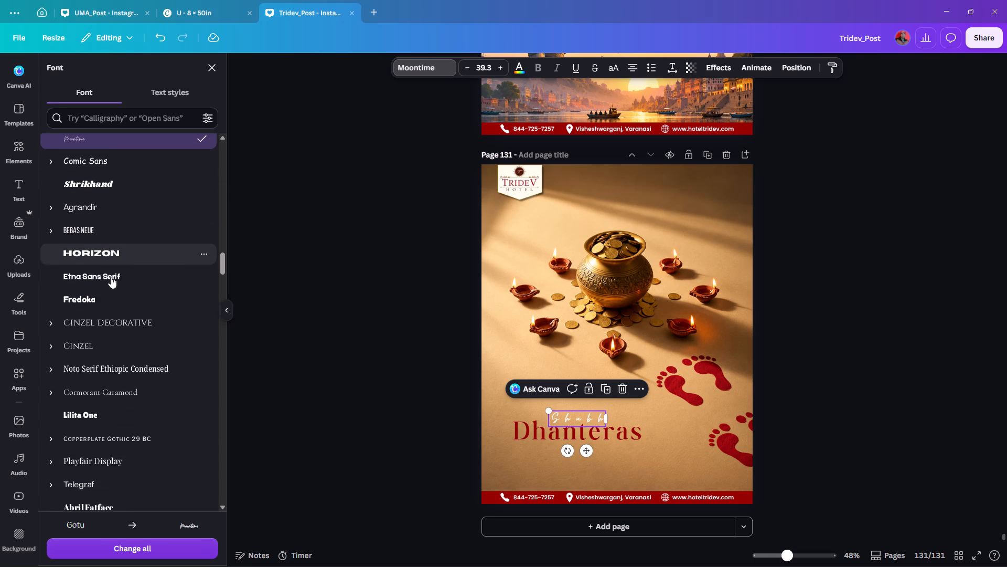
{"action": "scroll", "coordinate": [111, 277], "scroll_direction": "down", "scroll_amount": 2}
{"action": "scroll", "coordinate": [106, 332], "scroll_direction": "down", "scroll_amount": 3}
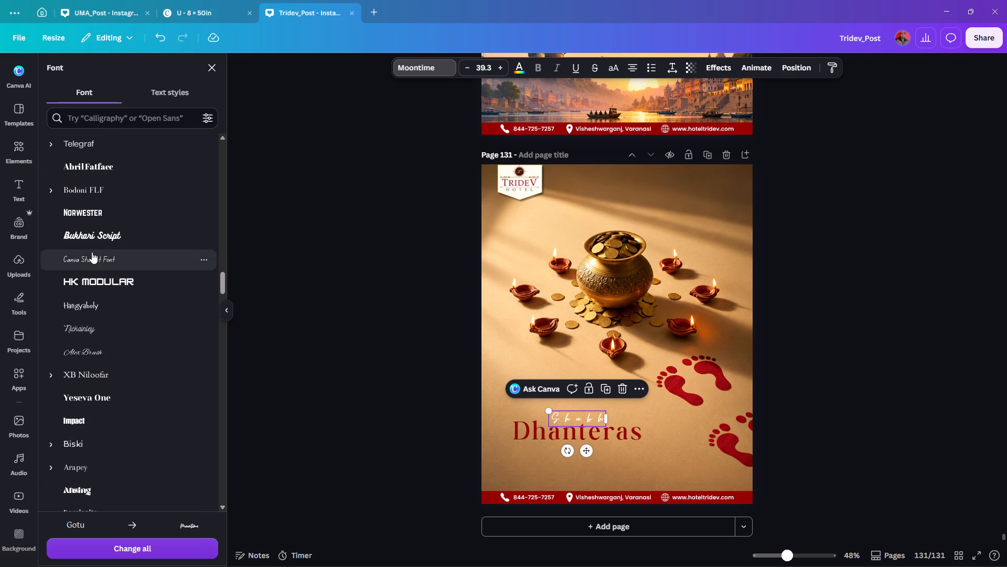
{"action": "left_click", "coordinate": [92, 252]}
Look further through the available fonts for a script style to suit Shubh, and return to the document fonts.
{"action": "scroll", "coordinate": [94, 251], "scroll_direction": "down", "scroll_amount": 1}
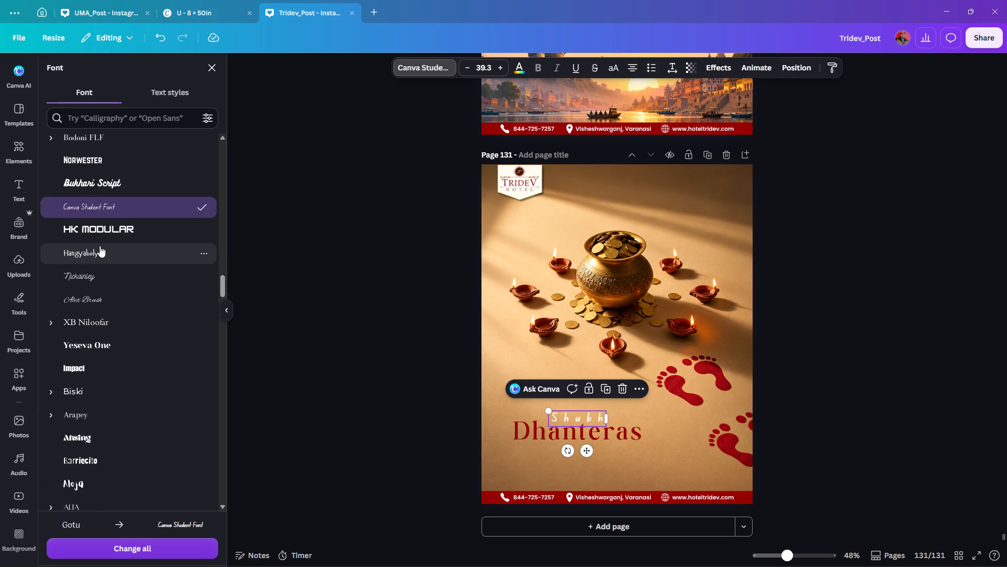
{"action": "scroll", "coordinate": [97, 246], "scroll_direction": "down", "scroll_amount": 5}
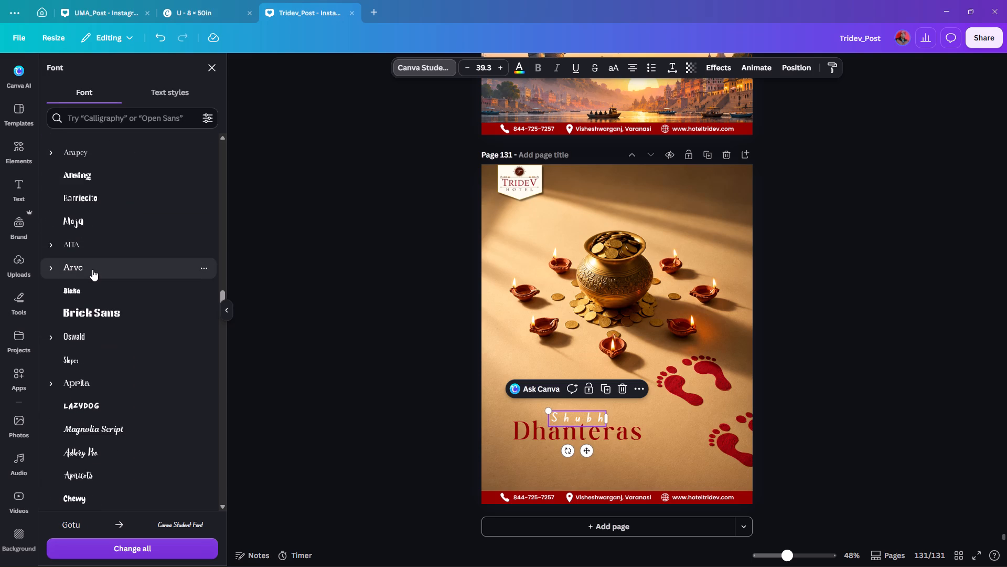
{"action": "scroll", "coordinate": [92, 269], "scroll_direction": "down", "scroll_amount": 11}
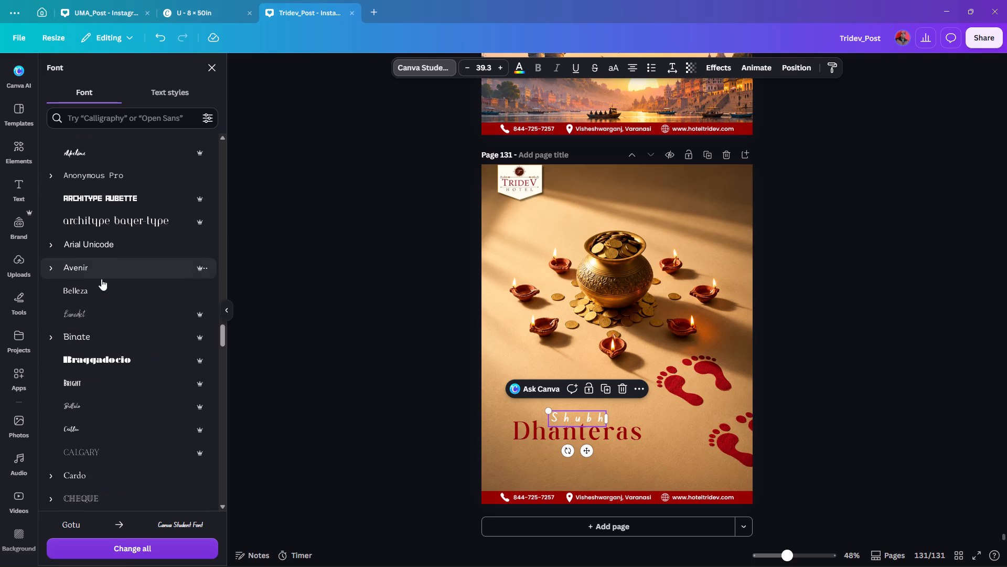
{"action": "scroll", "coordinate": [129, 311], "scroll_direction": "down", "scroll_amount": 3}
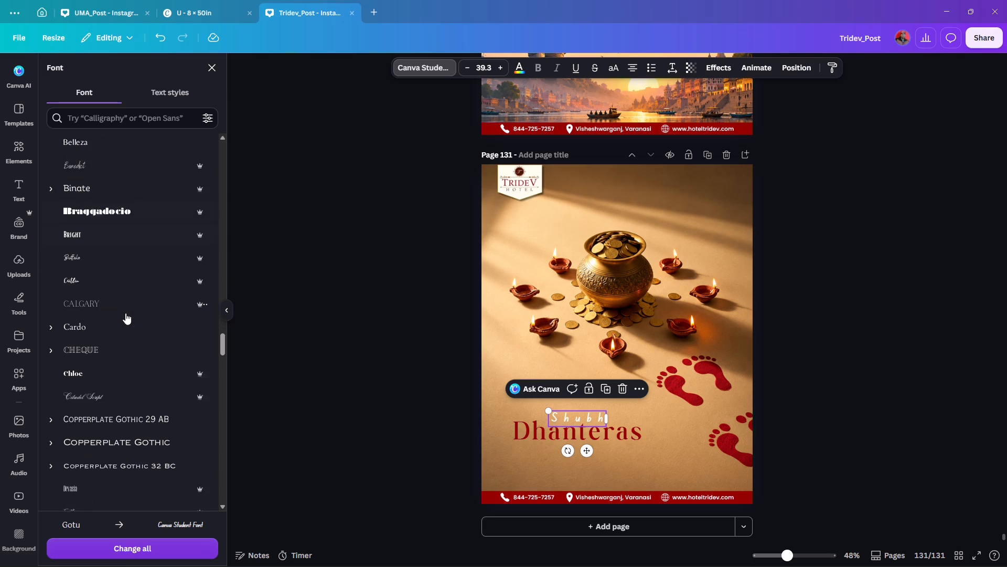
{"action": "scroll", "coordinate": [114, 320], "scroll_direction": "down", "scroll_amount": 6}
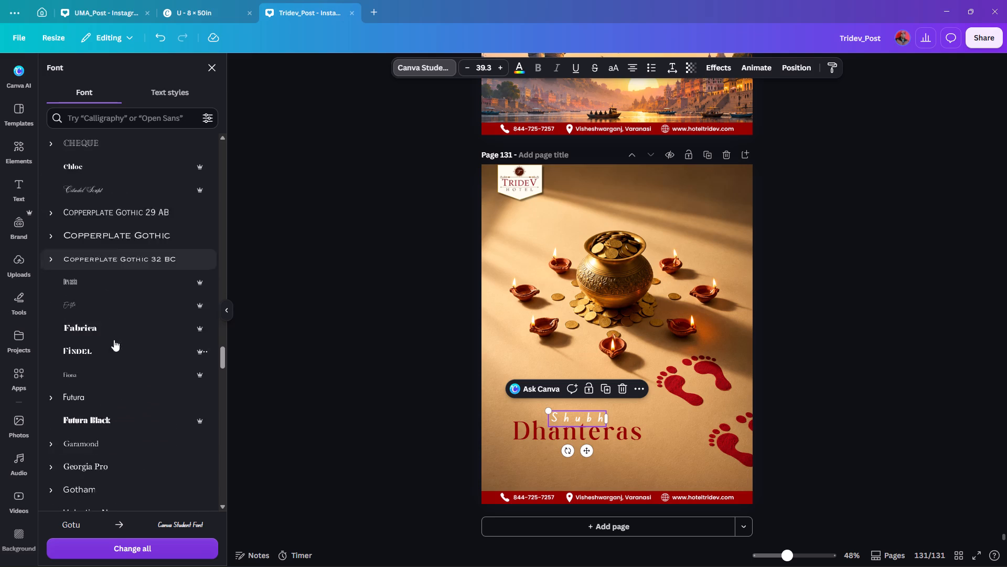
{"action": "left_click_drag", "start_coordinate": [223, 366], "coordinate": [215, 166]}
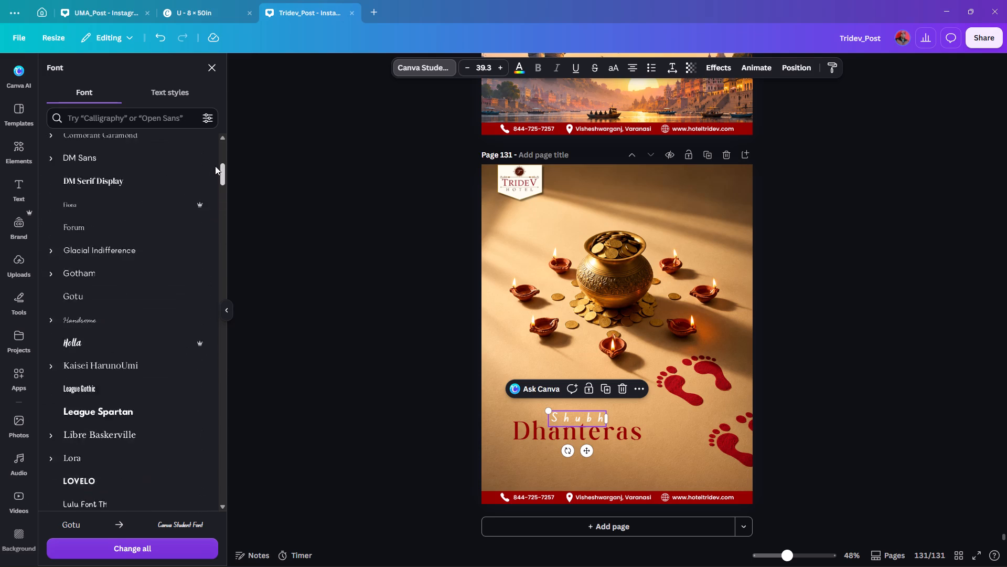
{"action": "left_click_drag", "start_coordinate": [215, 166], "coordinate": [228, 134]}
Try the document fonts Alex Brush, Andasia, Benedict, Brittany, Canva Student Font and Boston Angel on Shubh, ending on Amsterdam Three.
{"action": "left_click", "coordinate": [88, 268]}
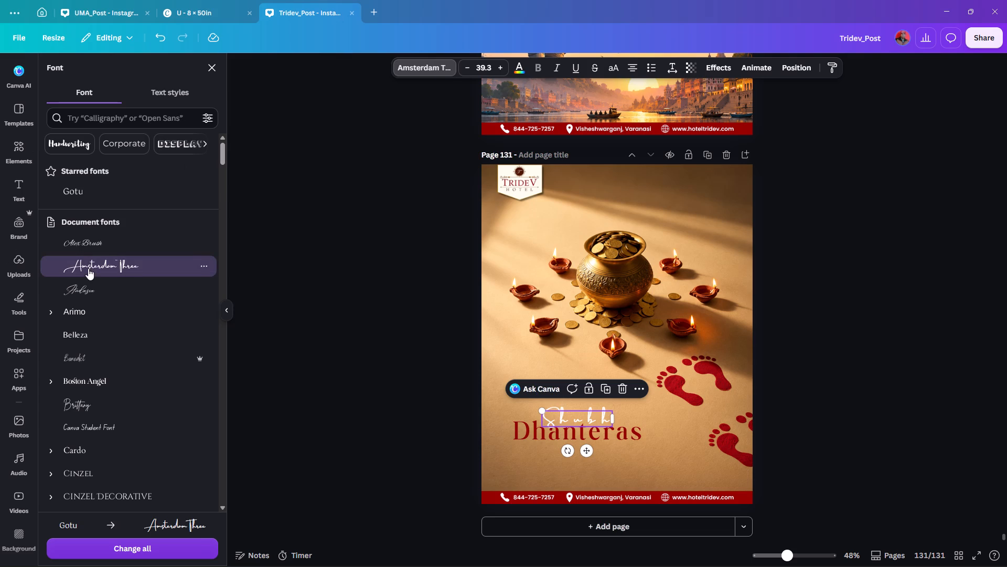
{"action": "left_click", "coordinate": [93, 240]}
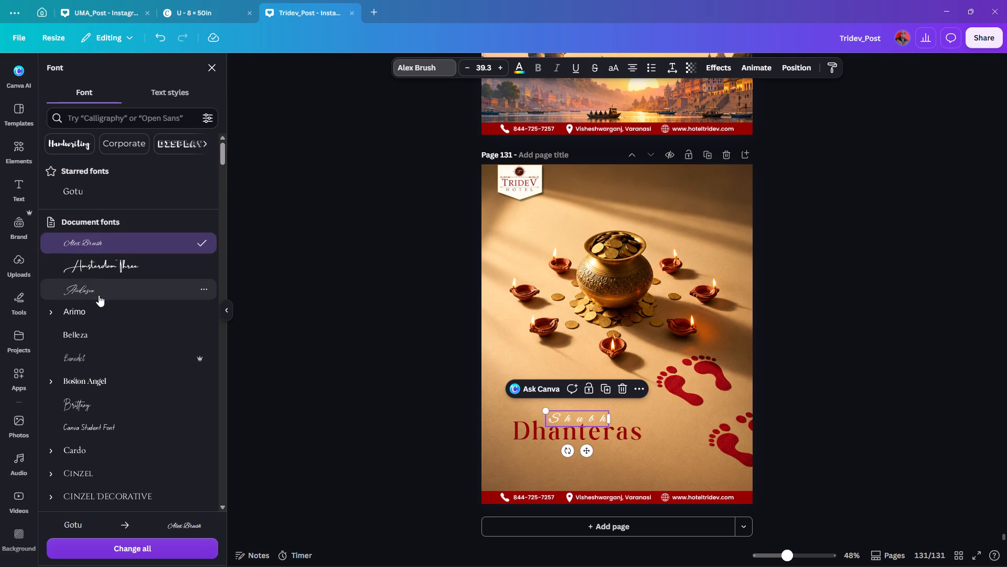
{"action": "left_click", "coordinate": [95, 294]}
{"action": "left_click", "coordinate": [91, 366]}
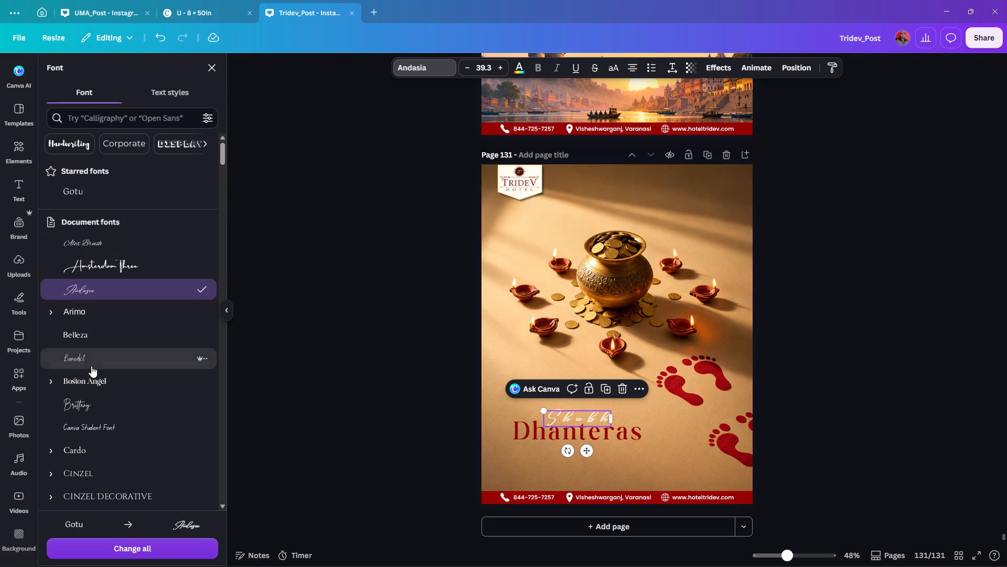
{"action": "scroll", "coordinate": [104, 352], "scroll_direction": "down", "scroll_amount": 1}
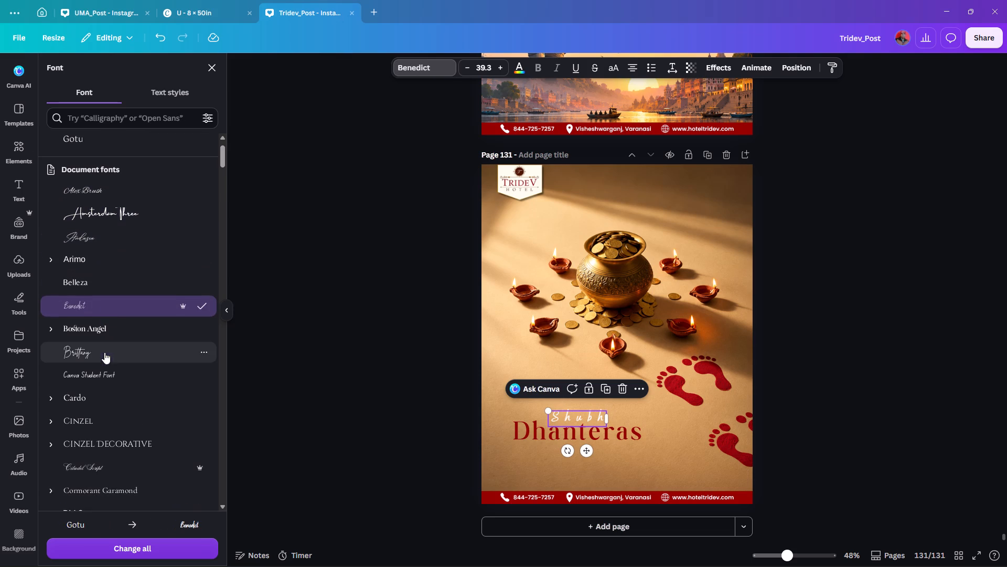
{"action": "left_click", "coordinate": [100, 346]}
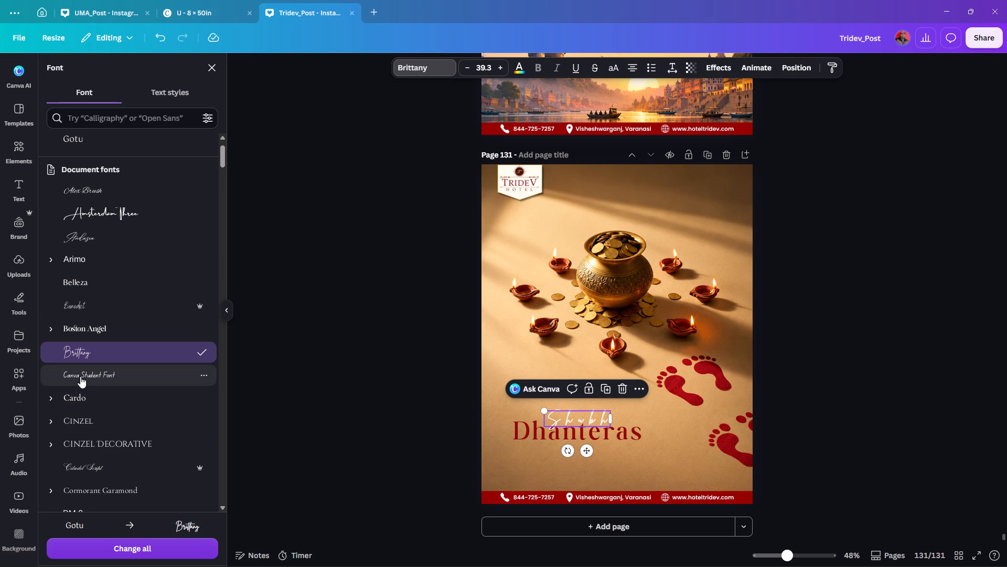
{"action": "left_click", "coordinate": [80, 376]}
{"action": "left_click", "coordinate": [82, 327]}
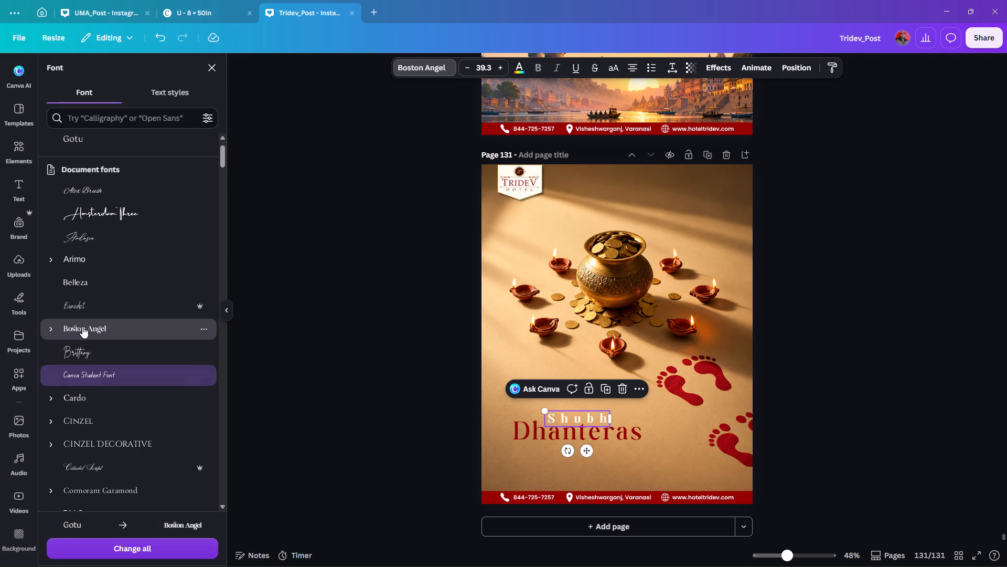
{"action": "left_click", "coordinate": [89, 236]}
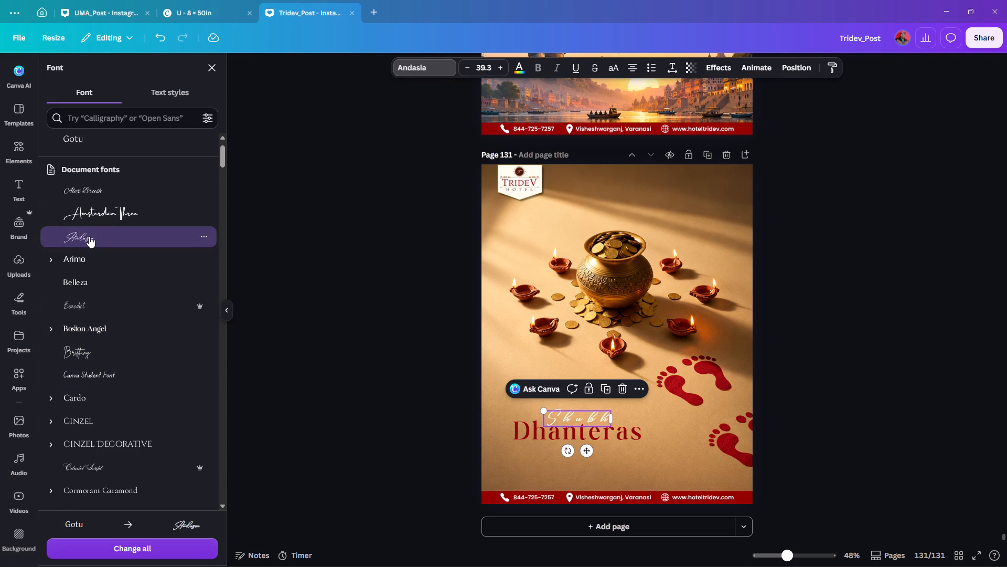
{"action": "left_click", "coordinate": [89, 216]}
Look through the font list and narrow it to the Handwriting category.
{"action": "scroll", "coordinate": [94, 218], "scroll_direction": "up", "scroll_amount": 6}
{"action": "scroll", "coordinate": [92, 219], "scroll_direction": "down", "scroll_amount": 5}
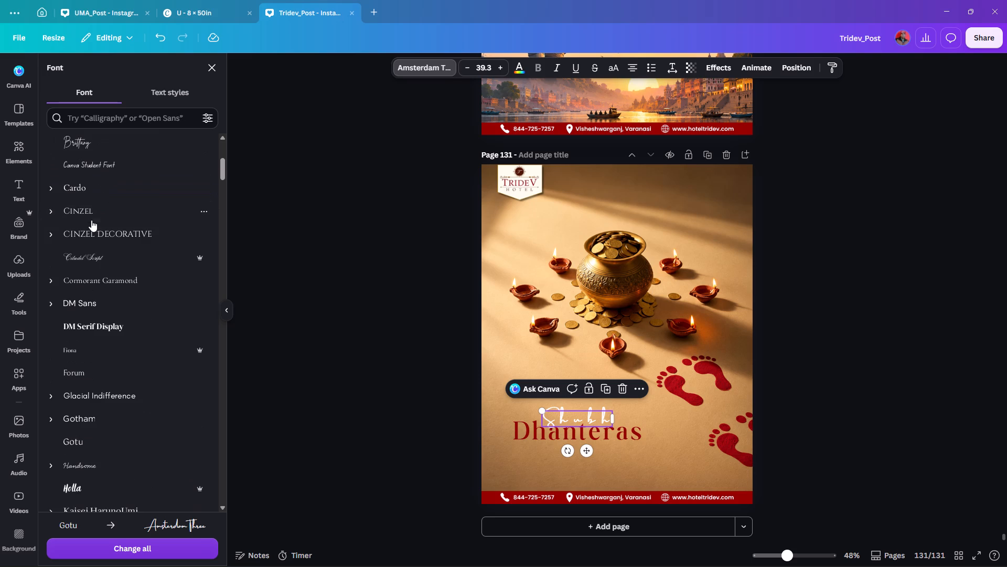
{"action": "scroll", "coordinate": [91, 220], "scroll_direction": "down", "scroll_amount": 4}
{"action": "scroll", "coordinate": [91, 220], "scroll_direction": "up", "scroll_amount": 20}
{"action": "scroll", "coordinate": [91, 220], "scroll_direction": "up", "scroll_amount": 3}
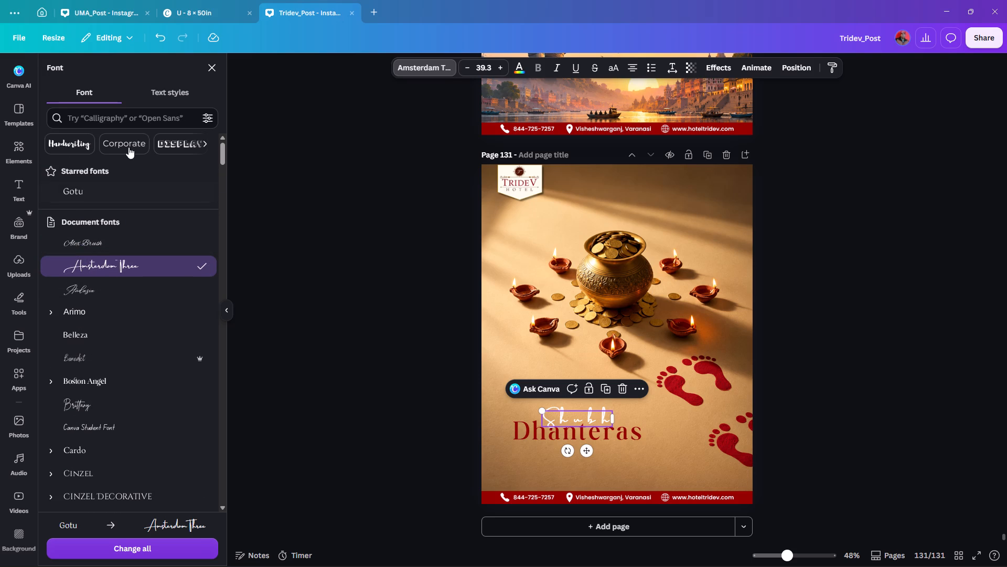
{"action": "left_click", "coordinate": [72, 149]}
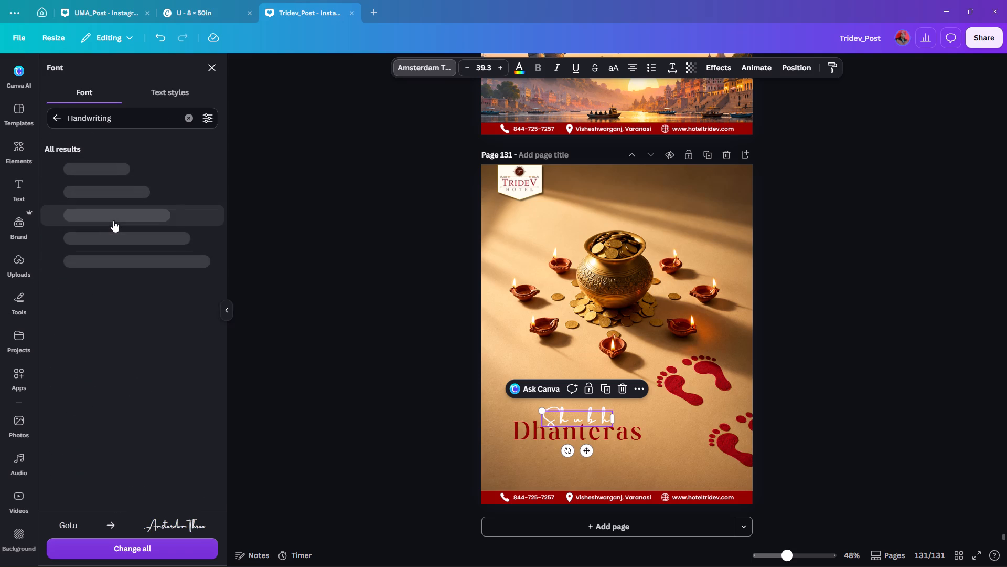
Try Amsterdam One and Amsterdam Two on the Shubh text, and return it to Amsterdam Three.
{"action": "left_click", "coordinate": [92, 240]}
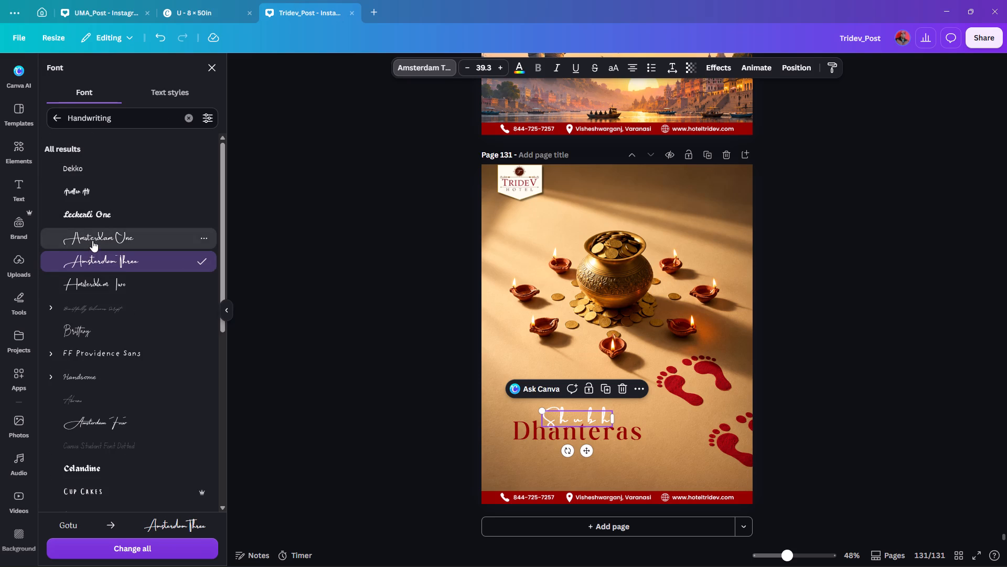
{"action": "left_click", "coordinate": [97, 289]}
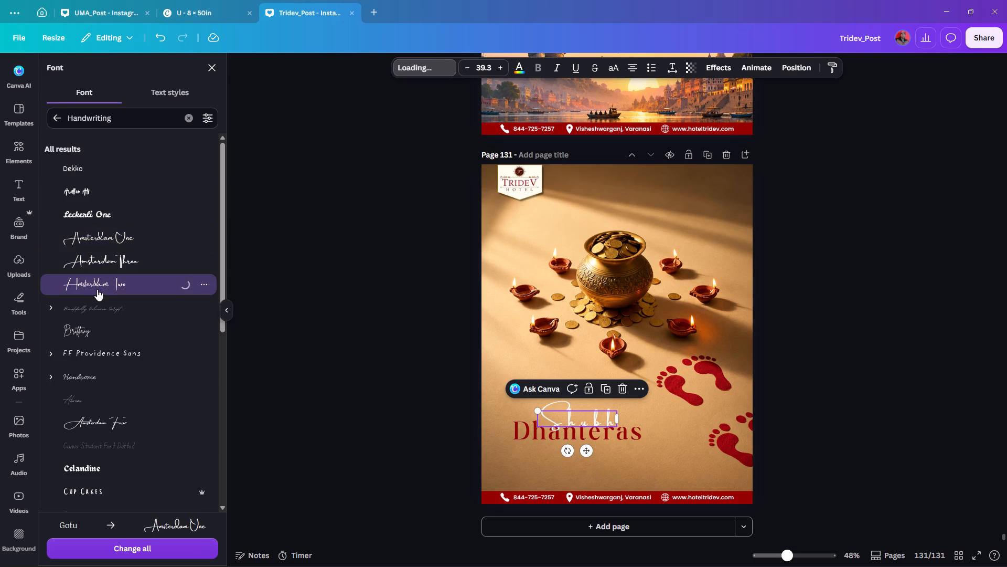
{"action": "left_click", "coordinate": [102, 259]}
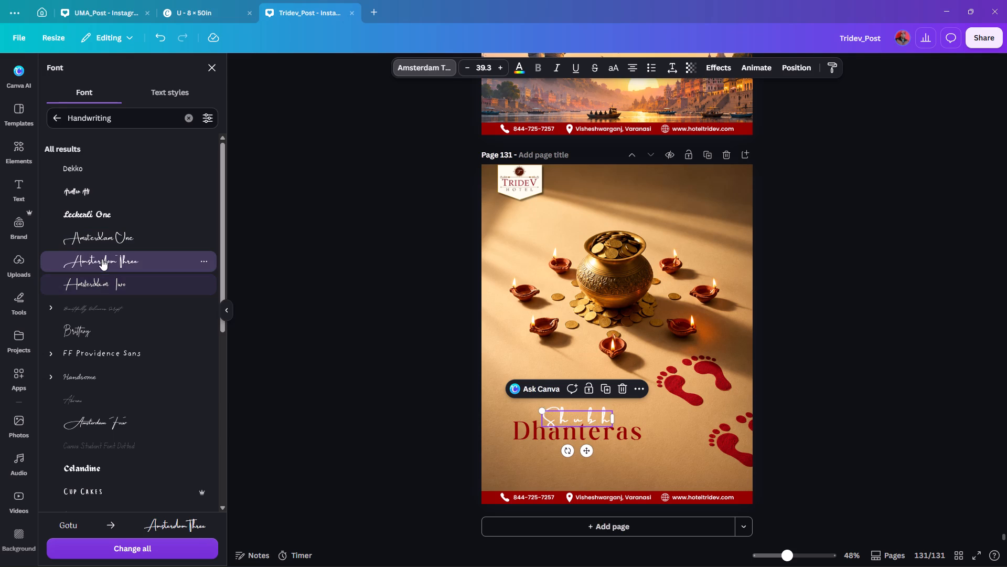
Tighten the letter spacing of the Shubh text, trying 100 and settling on 0, and deselect the text.
{"action": "left_click", "coordinate": [677, 63]}
{"action": "left_click", "coordinate": [717, 114]}
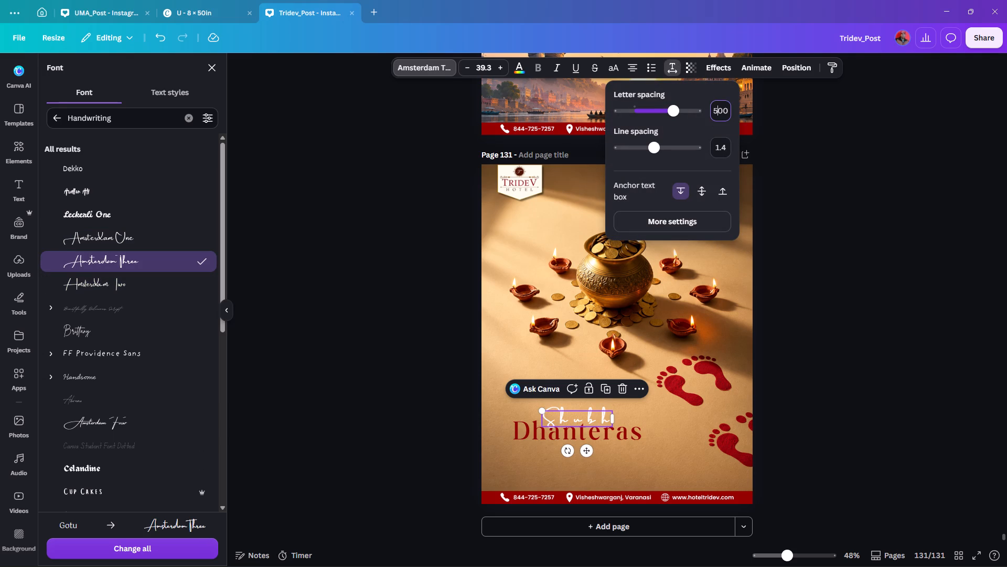
{"action": "type", "text": "100"}
{"action": "key", "text": "Return"}
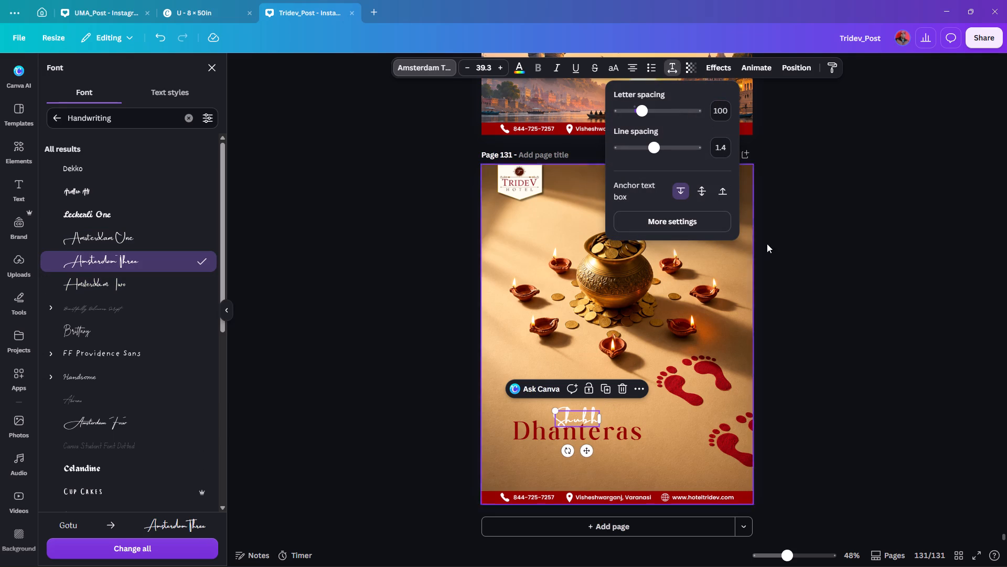
{"action": "left_click", "coordinate": [723, 110]}
{"action": "key", "text": "0"}
{"action": "key", "text": "Return"}
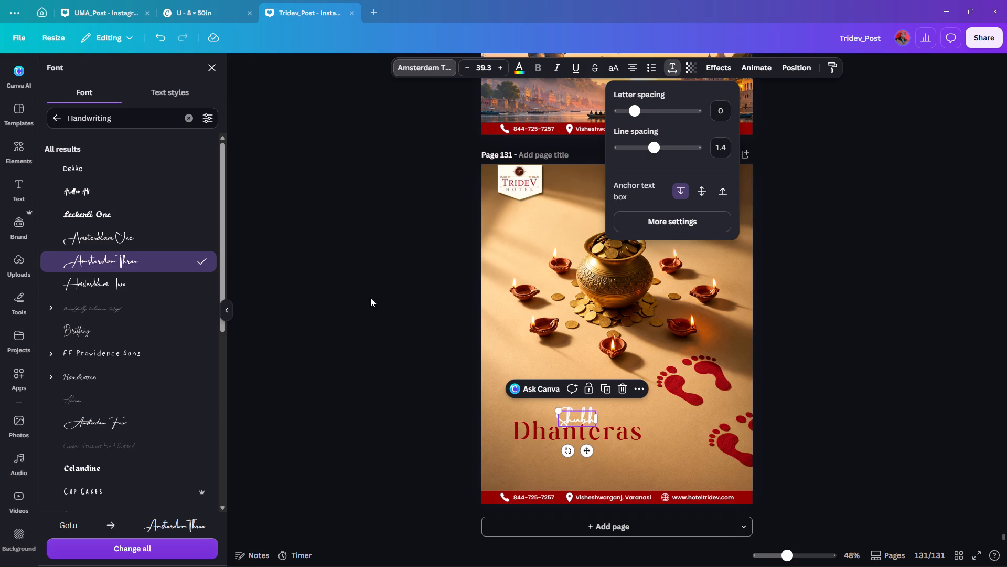
{"action": "left_click", "coordinate": [361, 299]}
{"action": "left_click", "coordinate": [361, 299]}
{"action": "left_click", "coordinate": [461, 394]}
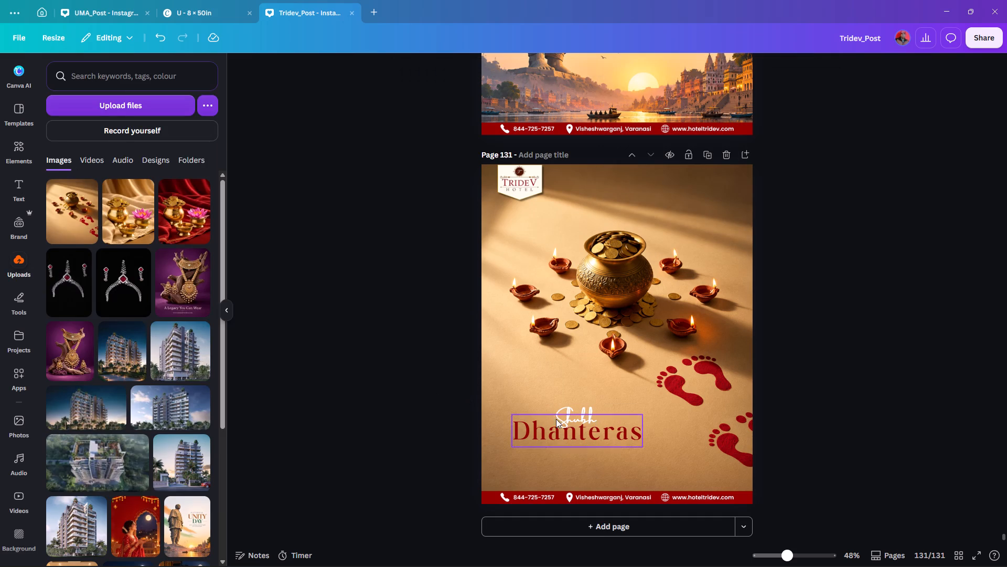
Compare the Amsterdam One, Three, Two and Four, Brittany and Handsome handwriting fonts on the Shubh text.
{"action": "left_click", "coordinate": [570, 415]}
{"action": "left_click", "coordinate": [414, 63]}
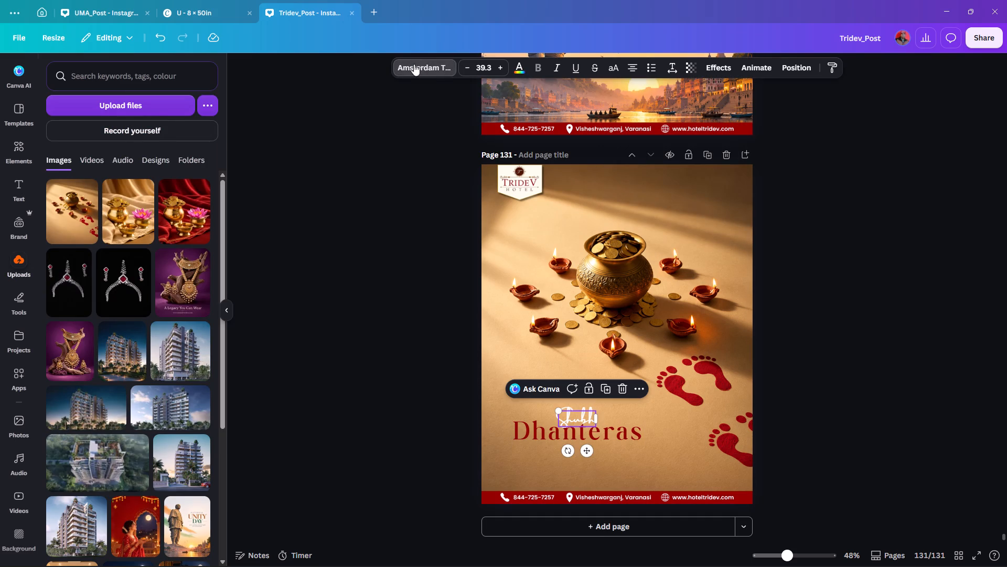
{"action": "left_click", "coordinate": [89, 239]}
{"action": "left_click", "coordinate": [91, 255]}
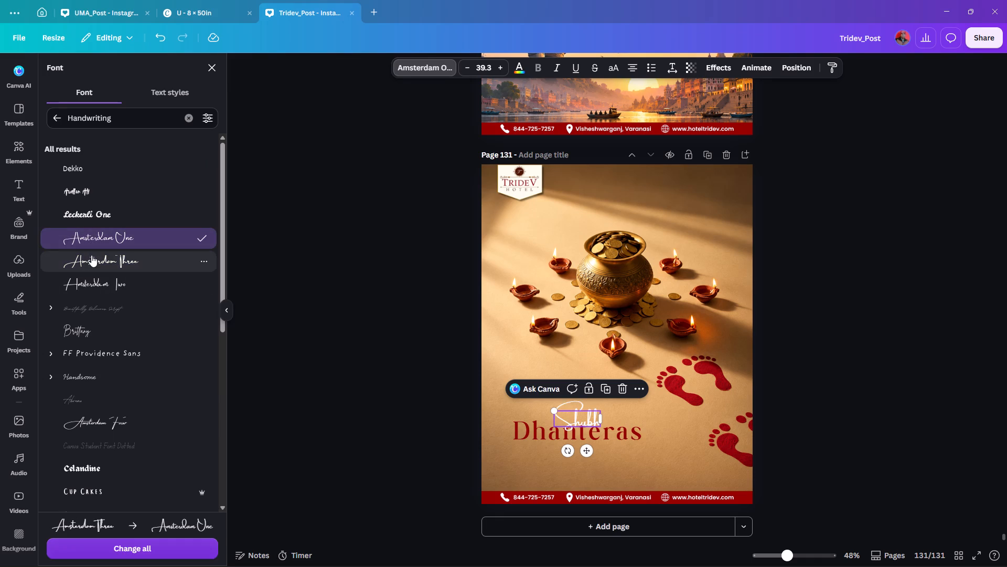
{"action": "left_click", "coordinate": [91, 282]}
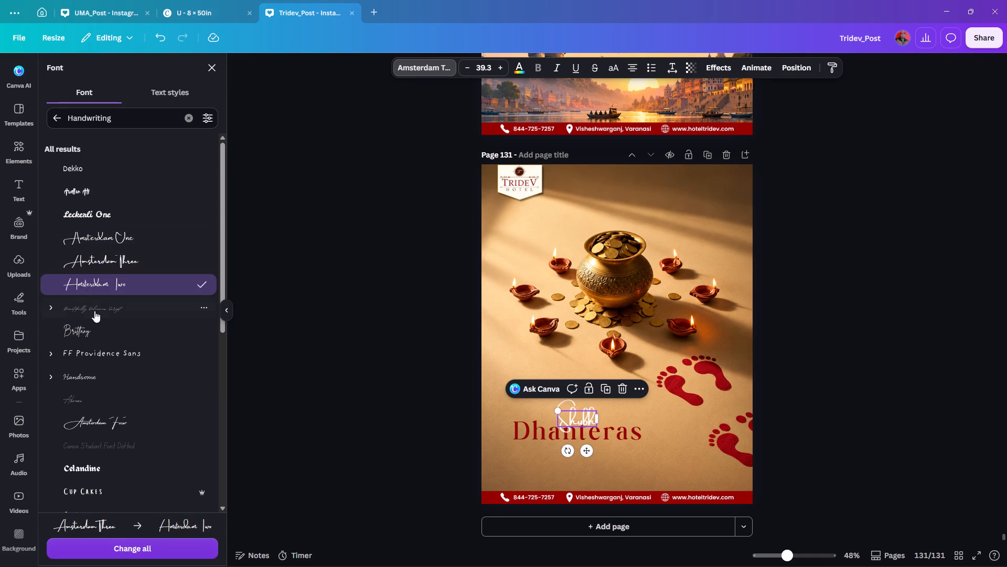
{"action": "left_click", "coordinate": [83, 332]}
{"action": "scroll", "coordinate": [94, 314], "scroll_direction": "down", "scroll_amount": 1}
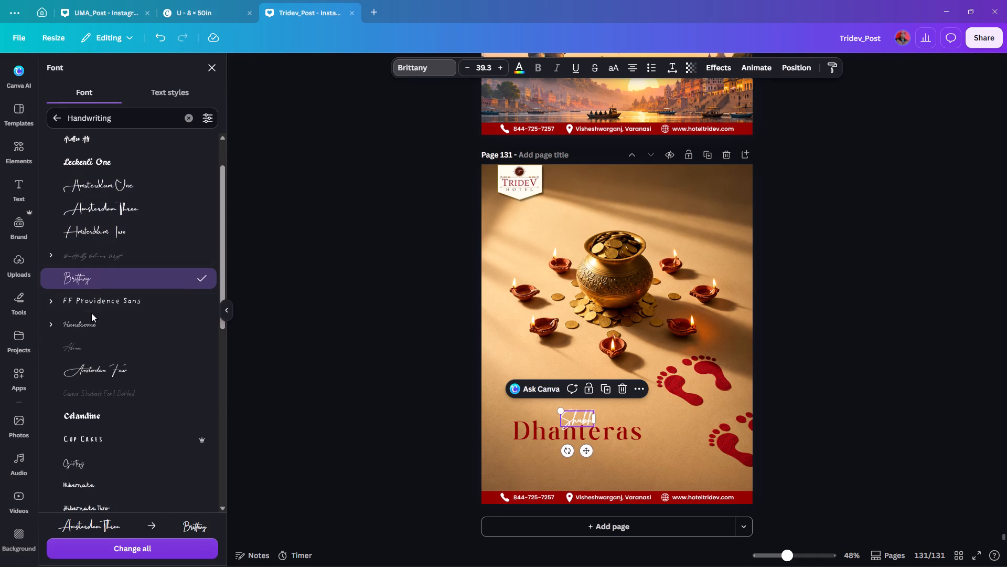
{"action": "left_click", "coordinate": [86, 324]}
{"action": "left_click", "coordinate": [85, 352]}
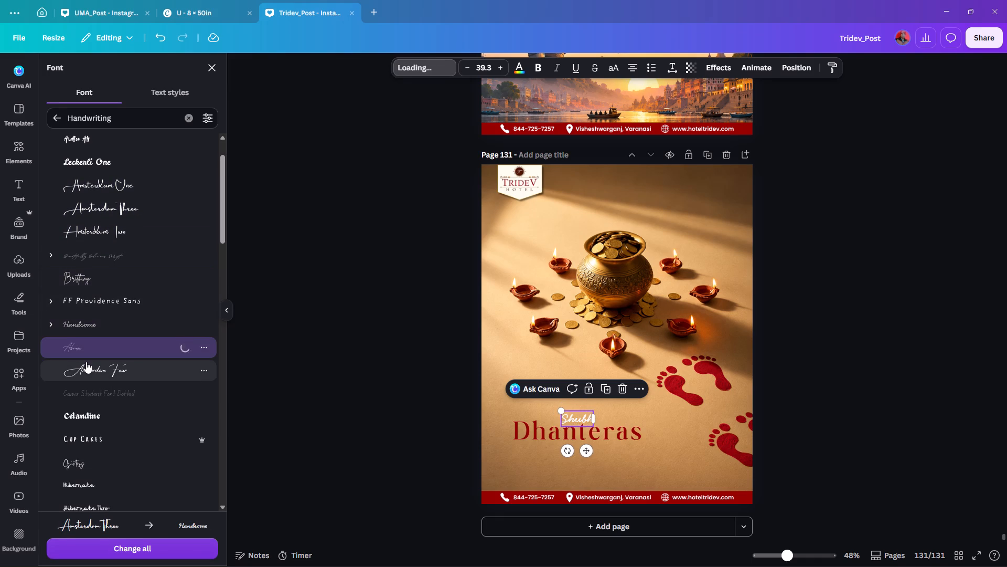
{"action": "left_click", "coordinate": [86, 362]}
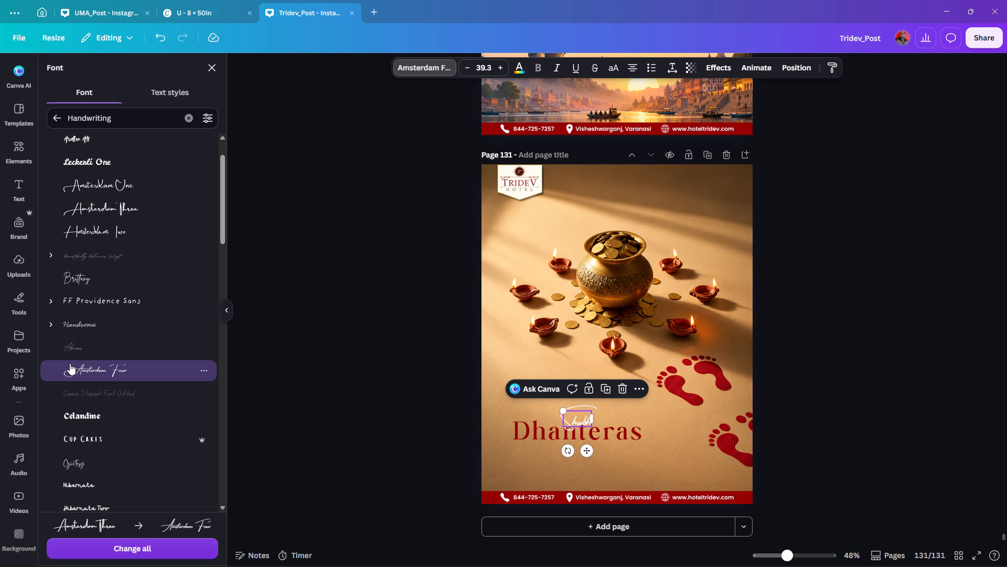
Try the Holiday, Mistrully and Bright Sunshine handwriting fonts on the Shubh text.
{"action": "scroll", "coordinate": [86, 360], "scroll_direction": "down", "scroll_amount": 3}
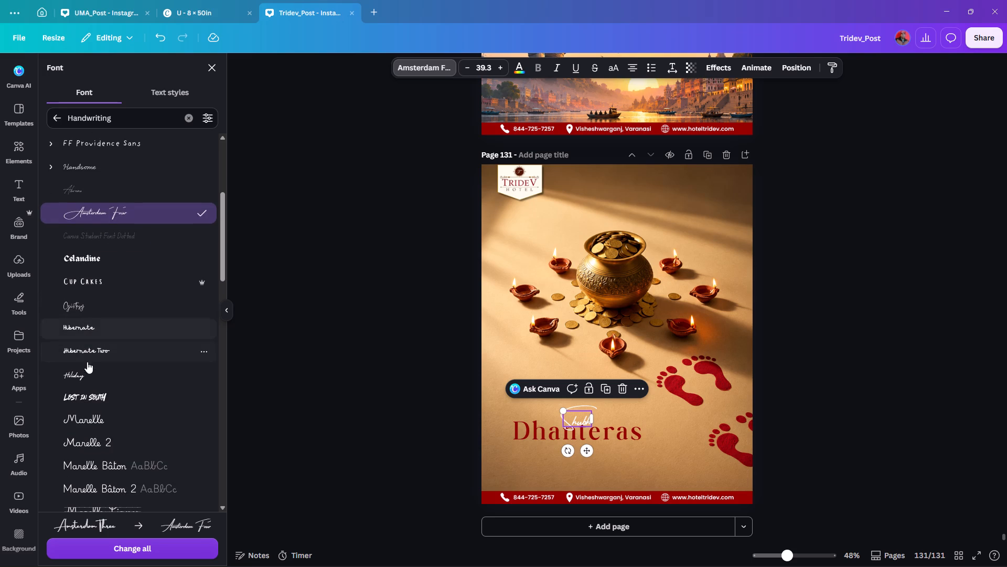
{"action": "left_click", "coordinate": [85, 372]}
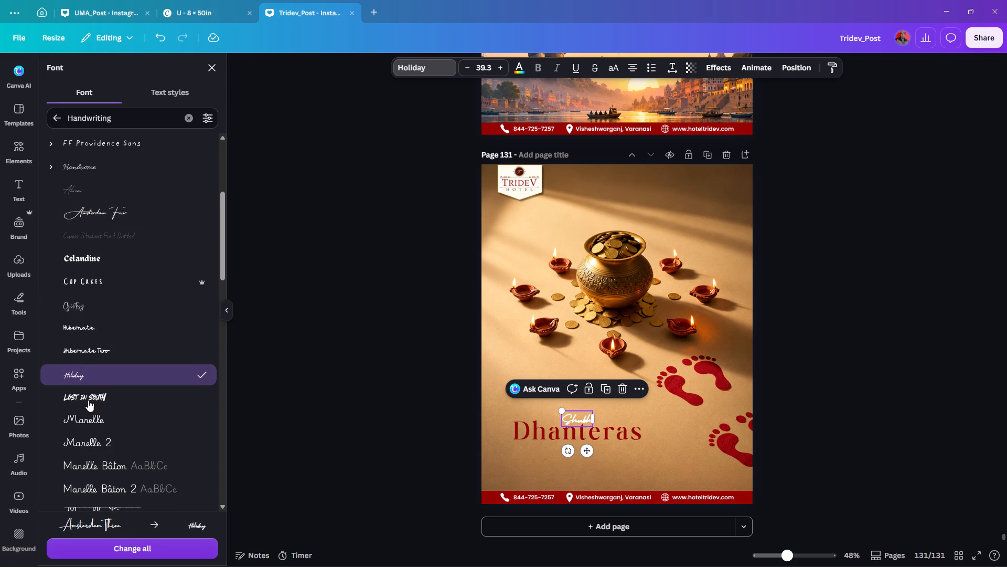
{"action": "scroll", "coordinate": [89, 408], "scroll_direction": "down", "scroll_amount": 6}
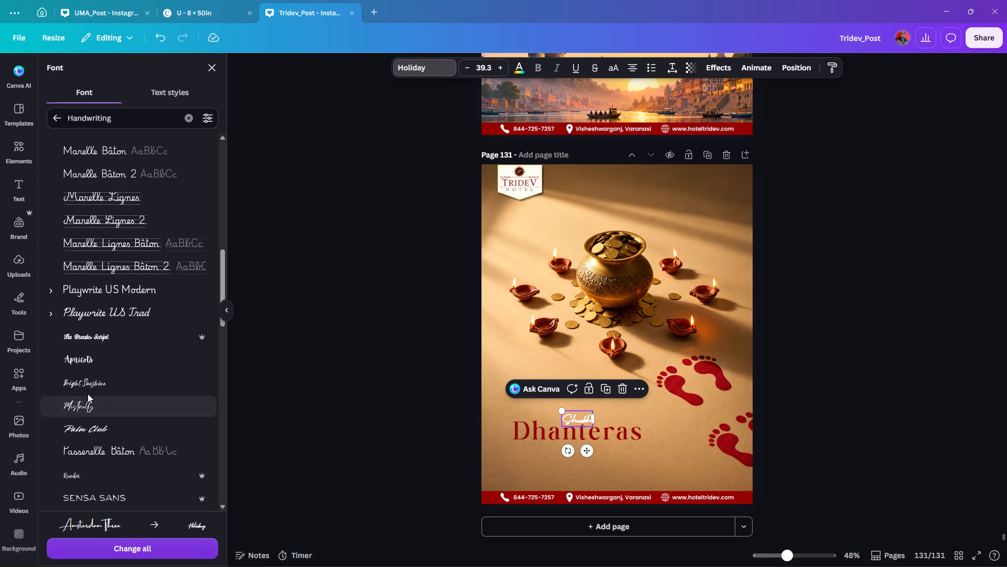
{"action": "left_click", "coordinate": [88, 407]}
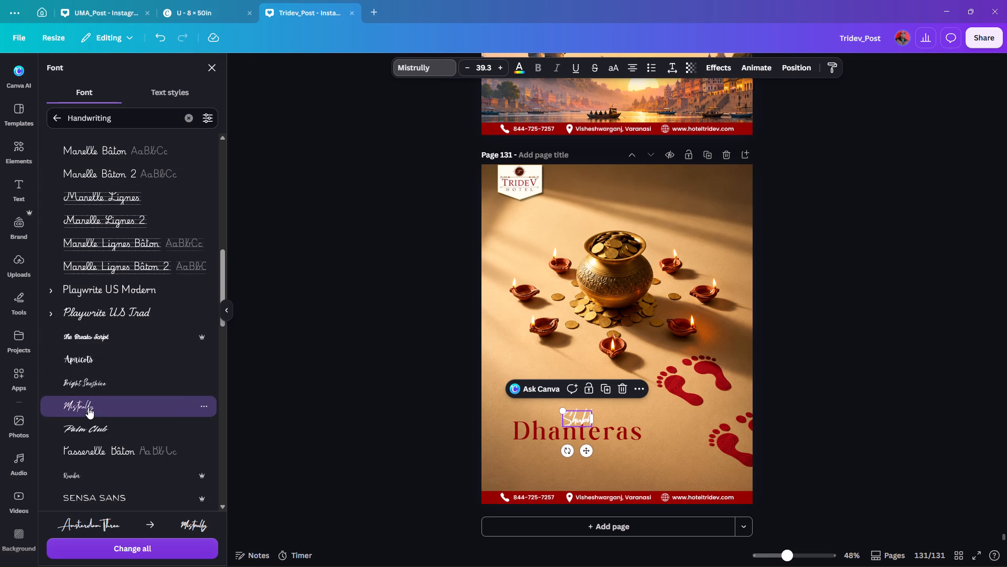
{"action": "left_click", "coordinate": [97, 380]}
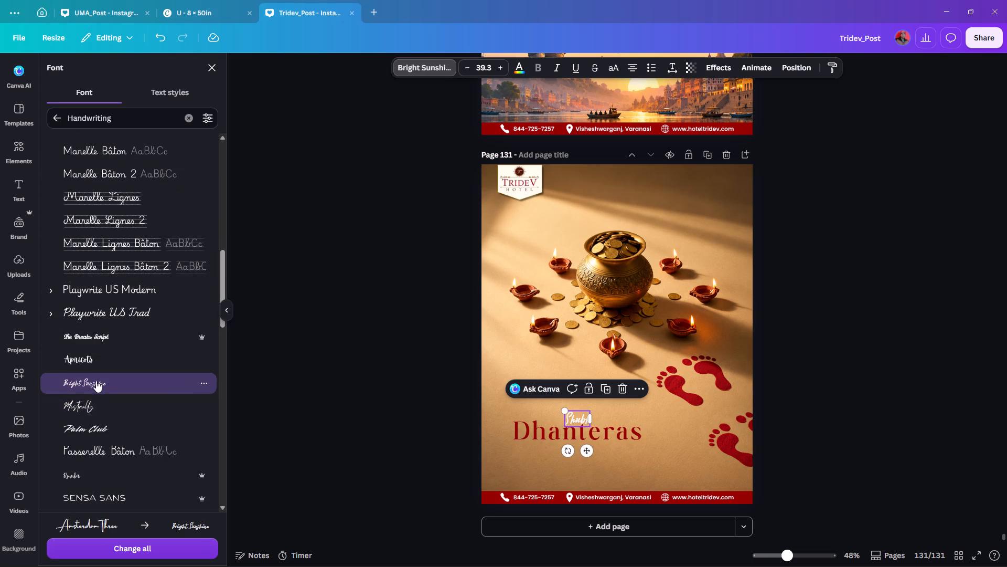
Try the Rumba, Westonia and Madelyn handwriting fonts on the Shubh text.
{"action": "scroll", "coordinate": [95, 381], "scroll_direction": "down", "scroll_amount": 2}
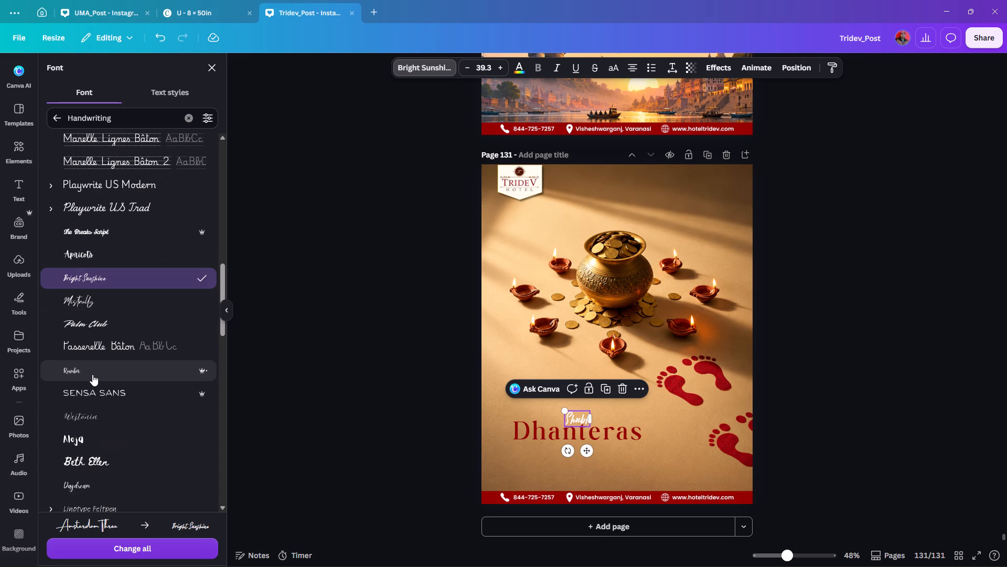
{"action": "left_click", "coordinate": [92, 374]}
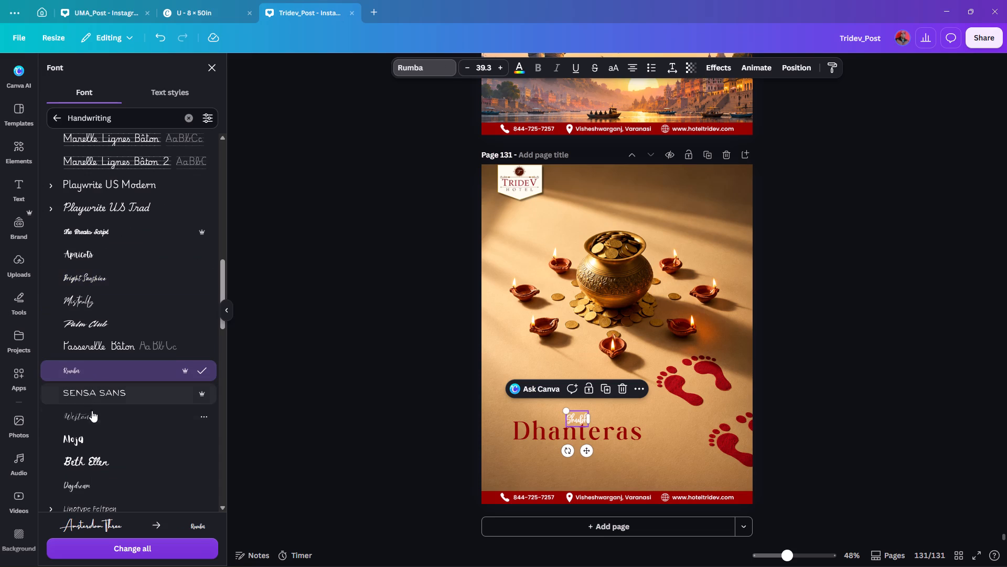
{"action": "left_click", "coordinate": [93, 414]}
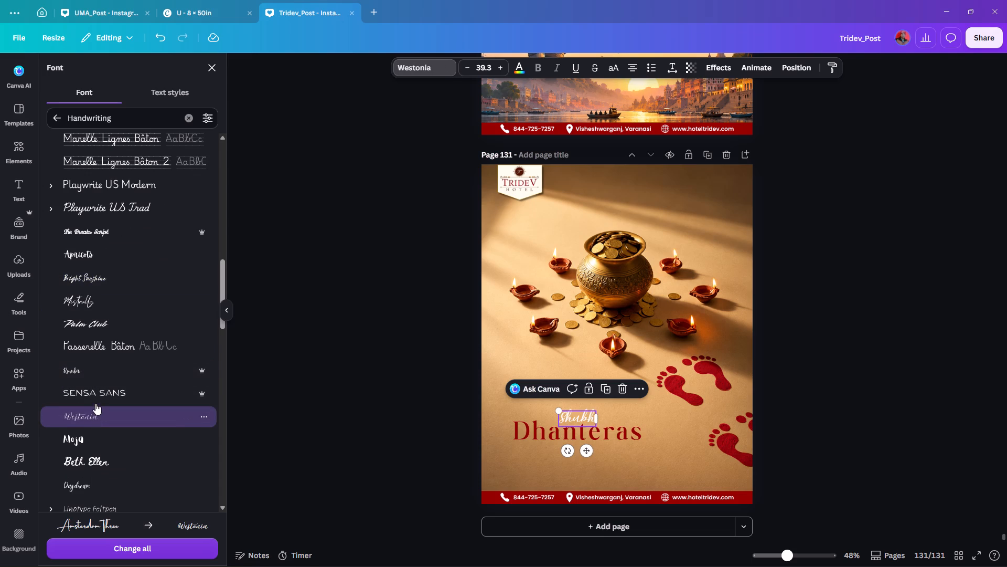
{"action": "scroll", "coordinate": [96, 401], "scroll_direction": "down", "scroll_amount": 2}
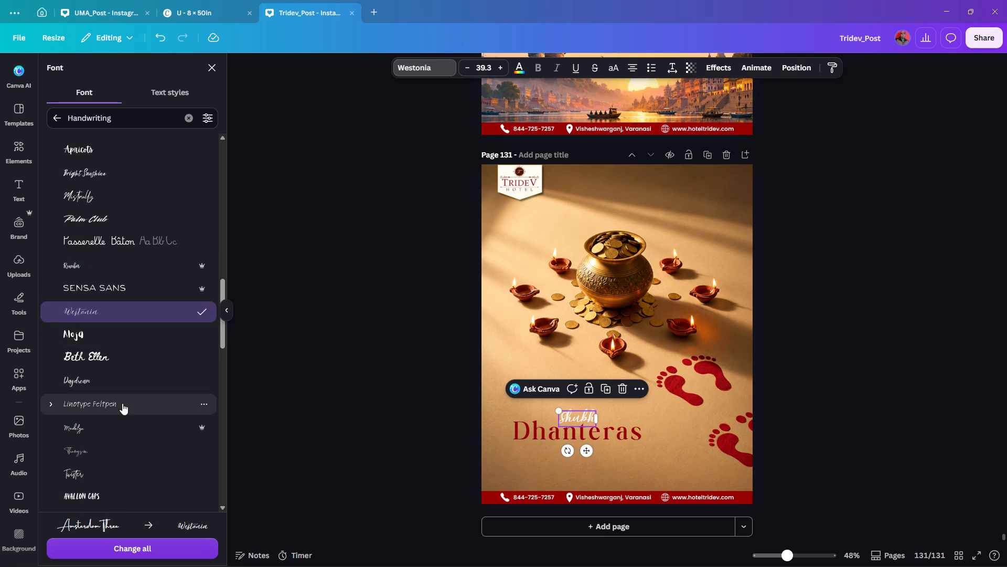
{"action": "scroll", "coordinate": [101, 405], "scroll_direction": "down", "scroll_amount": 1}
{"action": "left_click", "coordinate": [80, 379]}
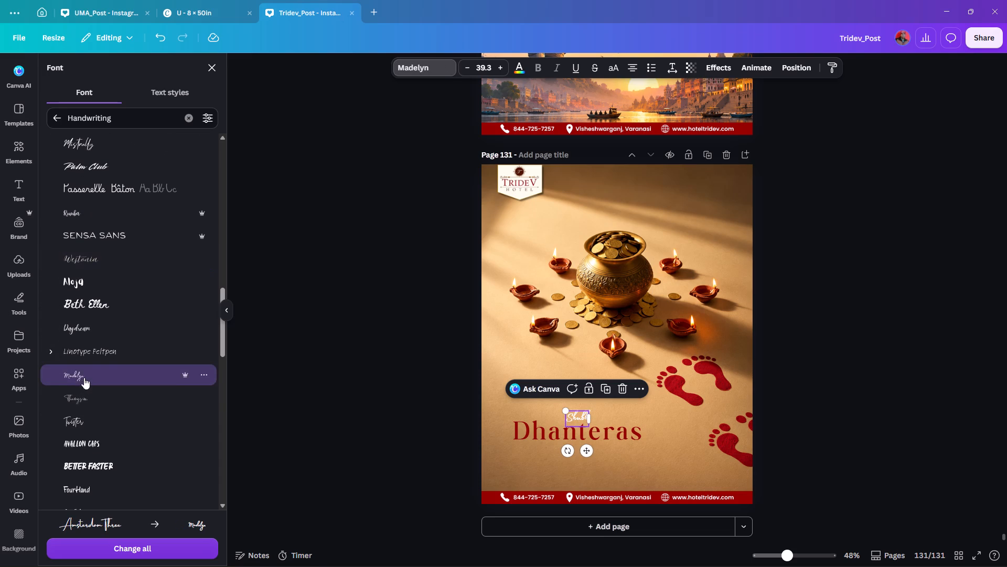
Set the Shubh text in the Meow Script font from the Handwriting category.
{"action": "scroll", "coordinate": [77, 366], "scroll_direction": "down", "scroll_amount": 3}
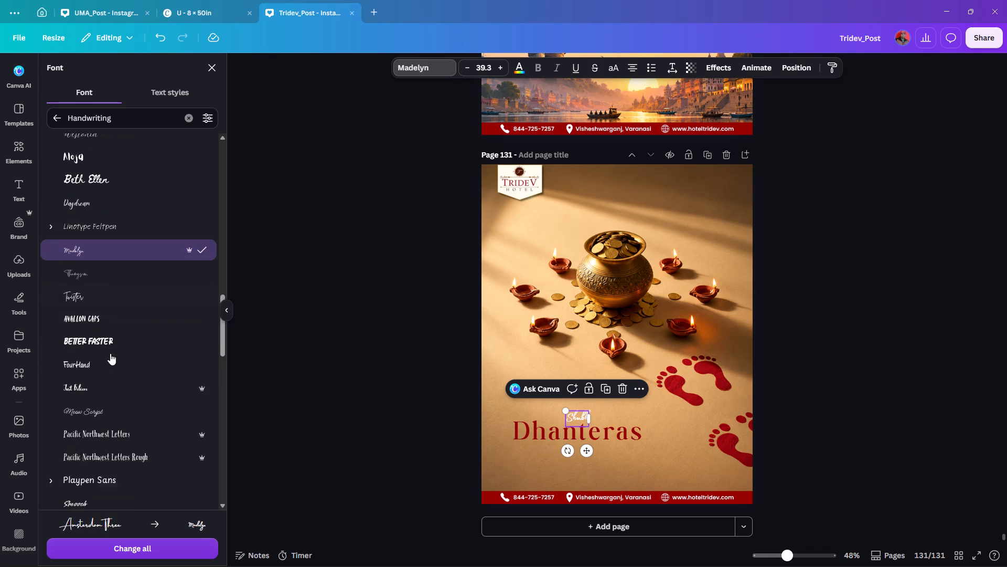
{"action": "scroll", "coordinate": [98, 348], "scroll_direction": "down", "scroll_amount": 1}
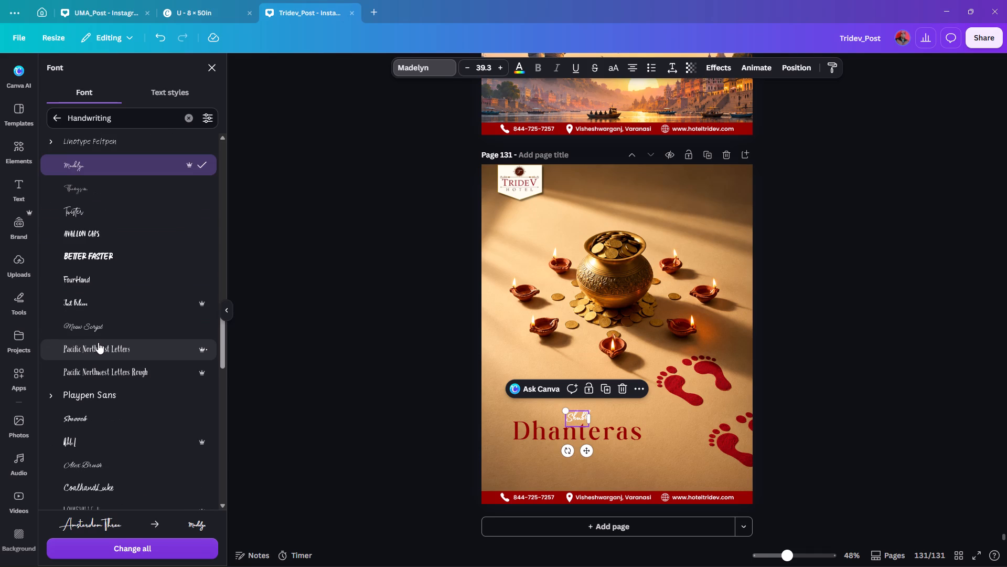
{"action": "left_click", "coordinate": [89, 318]}
{"action": "scroll", "coordinate": [89, 318], "scroll_direction": "down", "scroll_amount": 1}
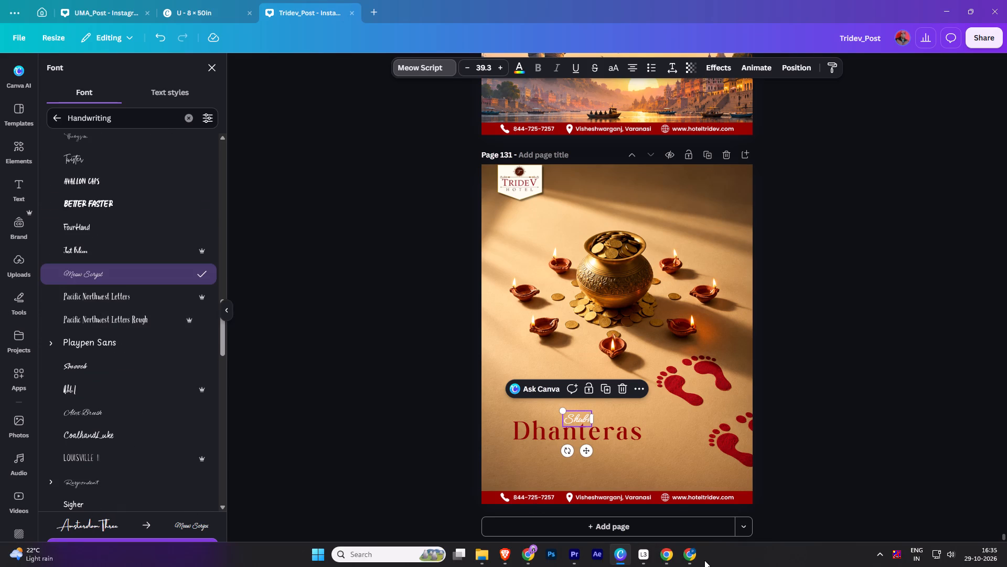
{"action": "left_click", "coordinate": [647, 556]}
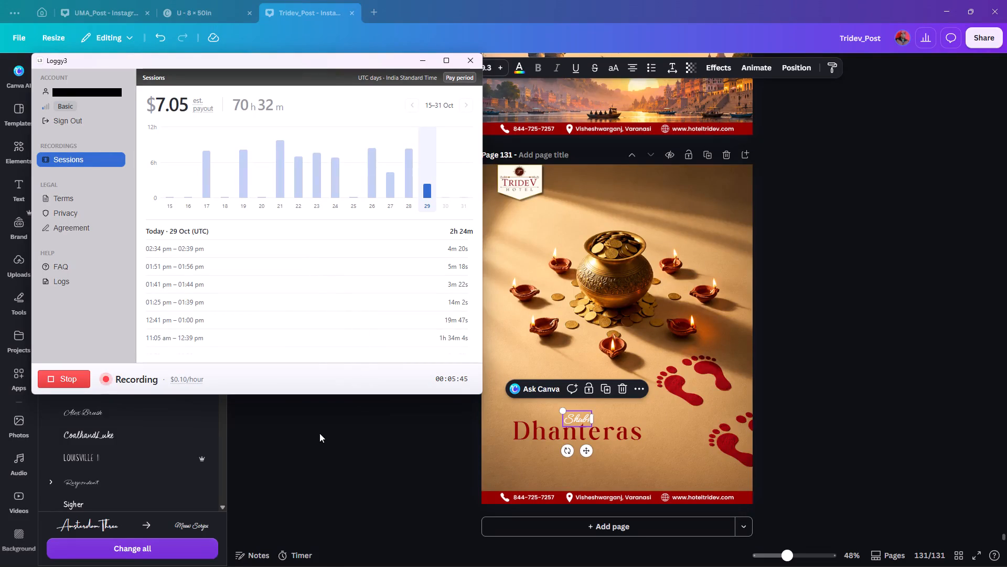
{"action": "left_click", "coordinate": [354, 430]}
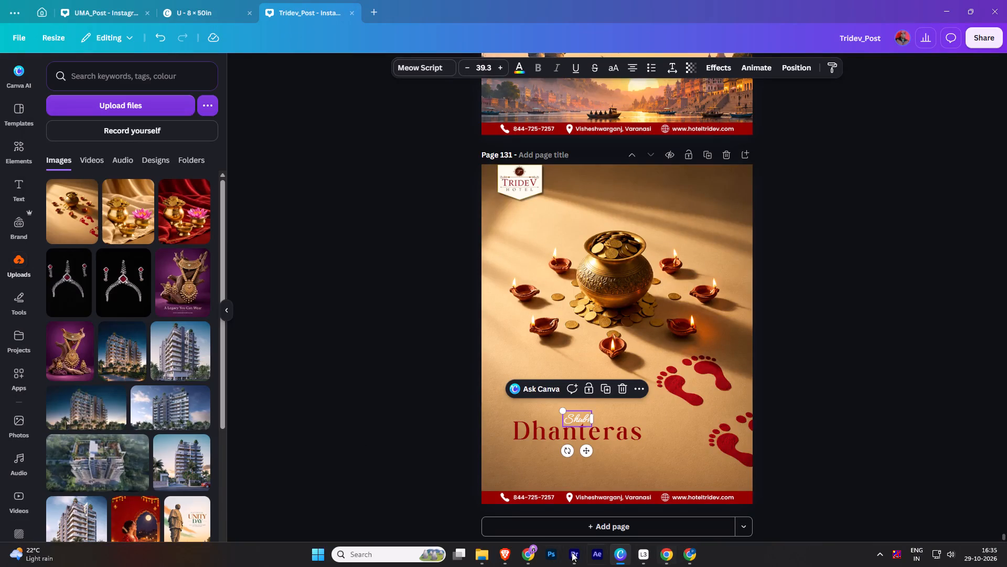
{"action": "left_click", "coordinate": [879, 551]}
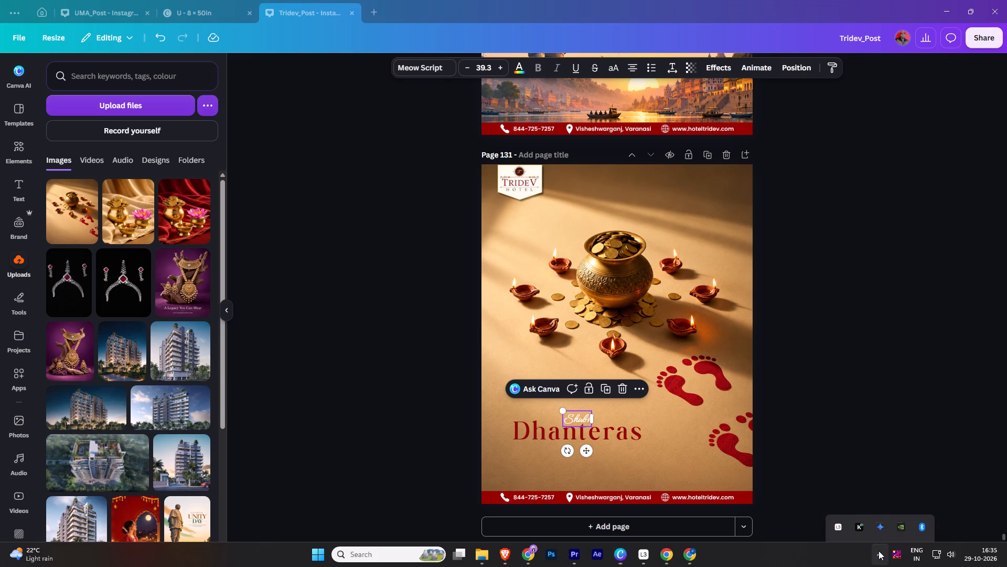
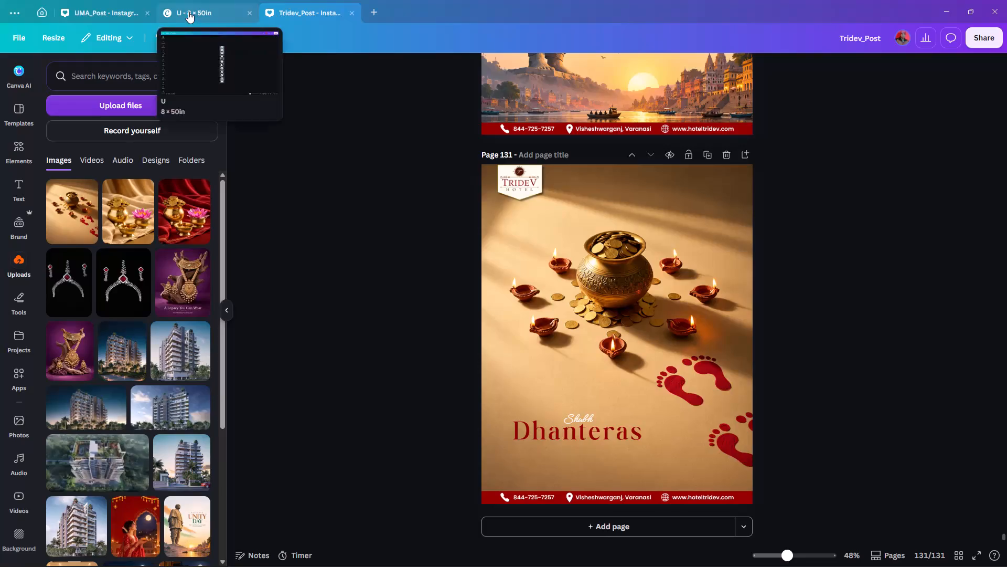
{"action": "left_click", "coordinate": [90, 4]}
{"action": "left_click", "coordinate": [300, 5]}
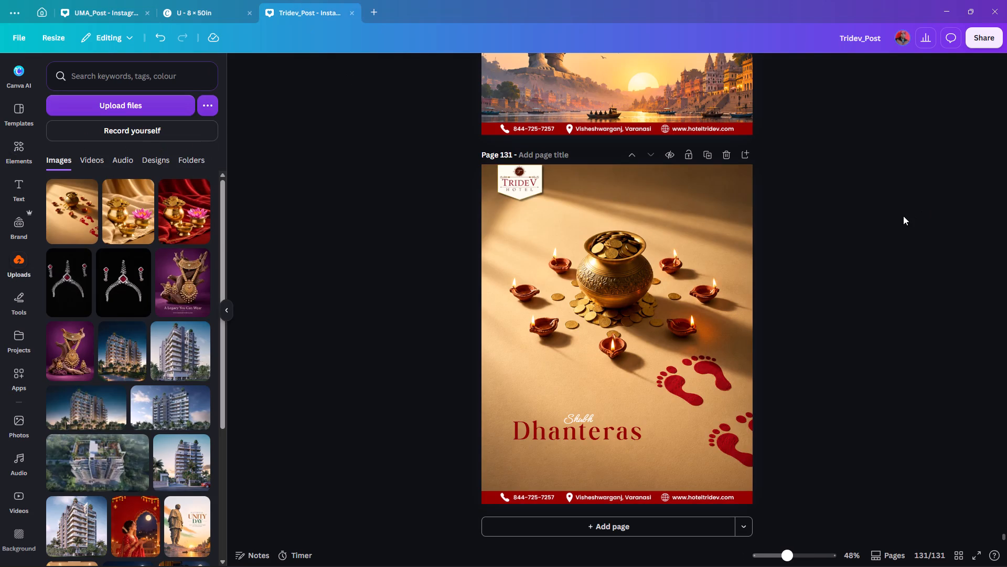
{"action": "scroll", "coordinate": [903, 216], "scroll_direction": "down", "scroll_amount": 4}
Enlarge the white Shubh text above the Dhanteras heading to a font size of about 75.
{"action": "left_click", "coordinate": [581, 412]}
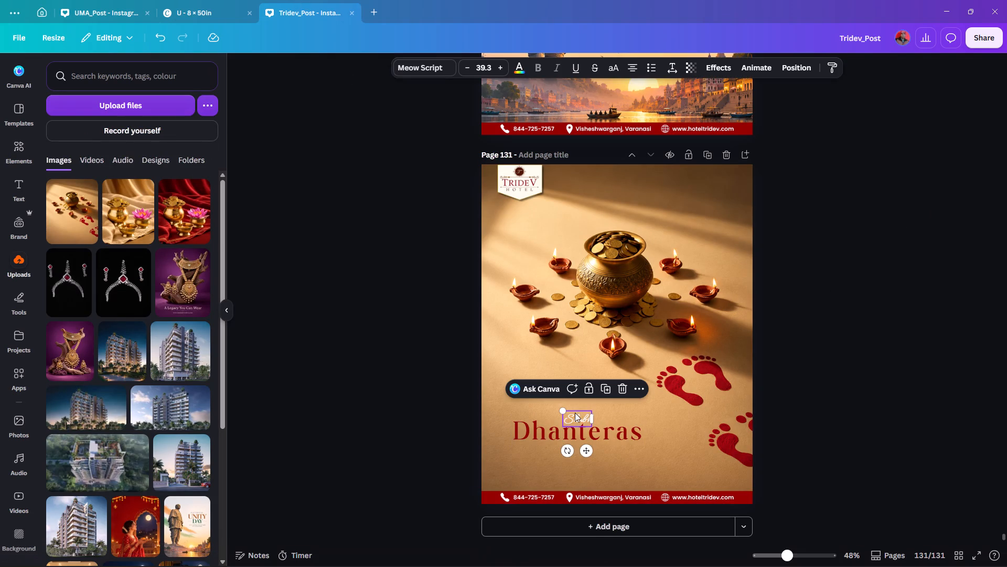
{"action": "left_click_drag", "start_coordinate": [564, 409], "coordinate": [556, 406], "text": "alt"}
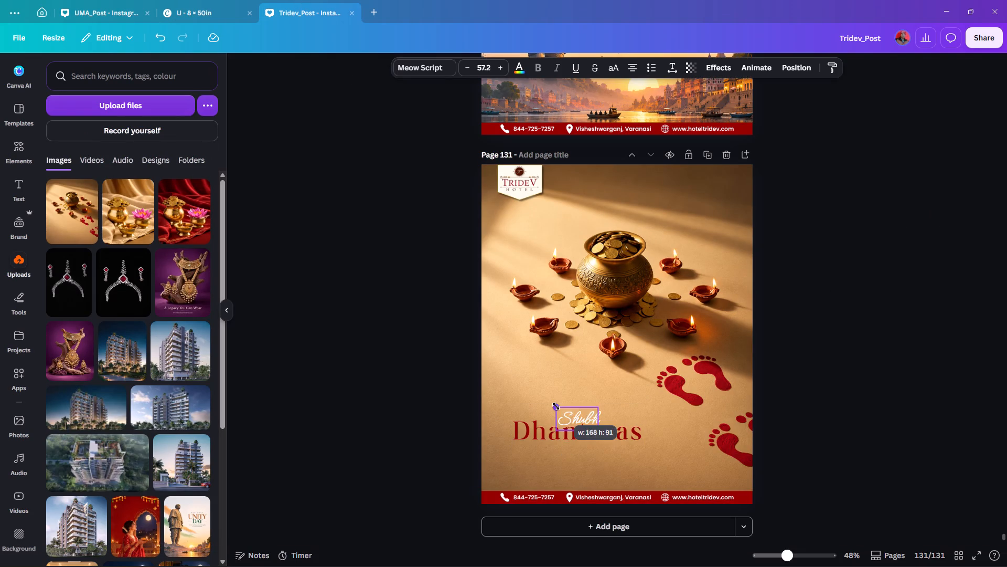
{"action": "left_click_drag", "start_coordinate": [556, 406], "coordinate": [549, 404], "text": "alt"}
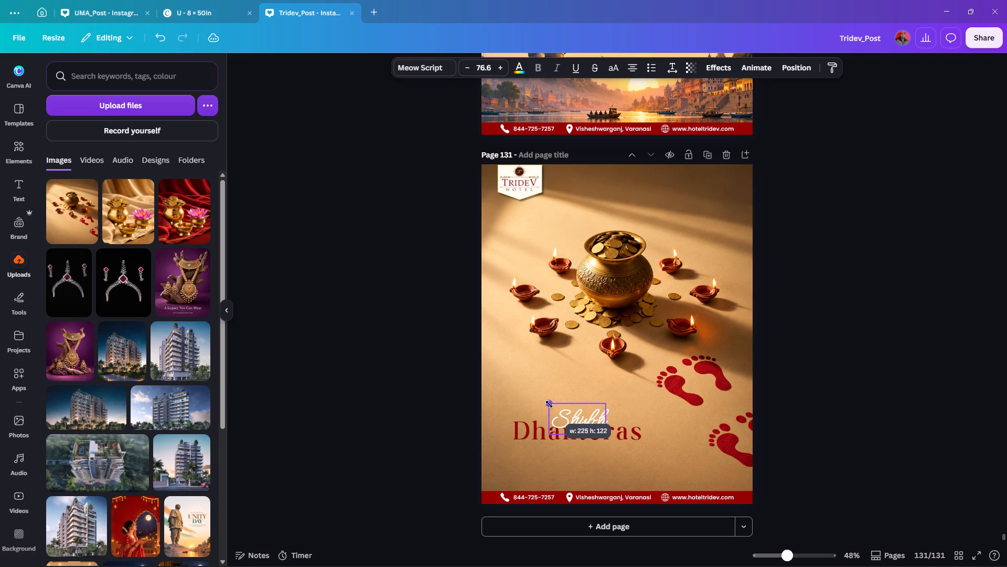
{"action": "left_click_drag", "start_coordinate": [549, 404], "coordinate": [550, 404], "text": "alt"}
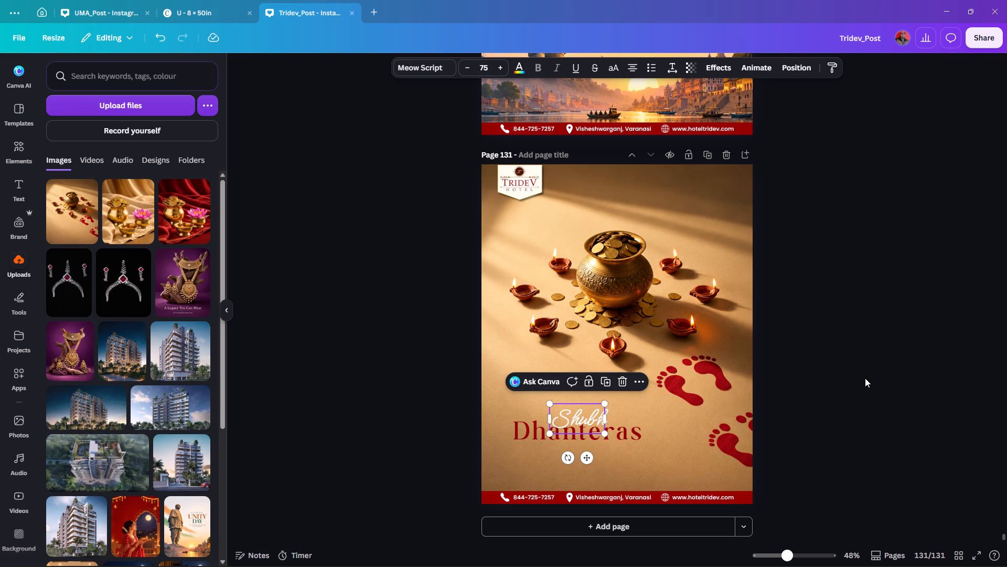
{"action": "double_click", "coordinate": [865, 377]}
Check the alignment options for the Shubh and Dhanteras texts selected together.
{"action": "left_click", "coordinate": [591, 410]}
{"action": "left_click", "coordinate": [618, 433], "text": "shift"}
{"action": "left_click", "coordinate": [828, 65]}
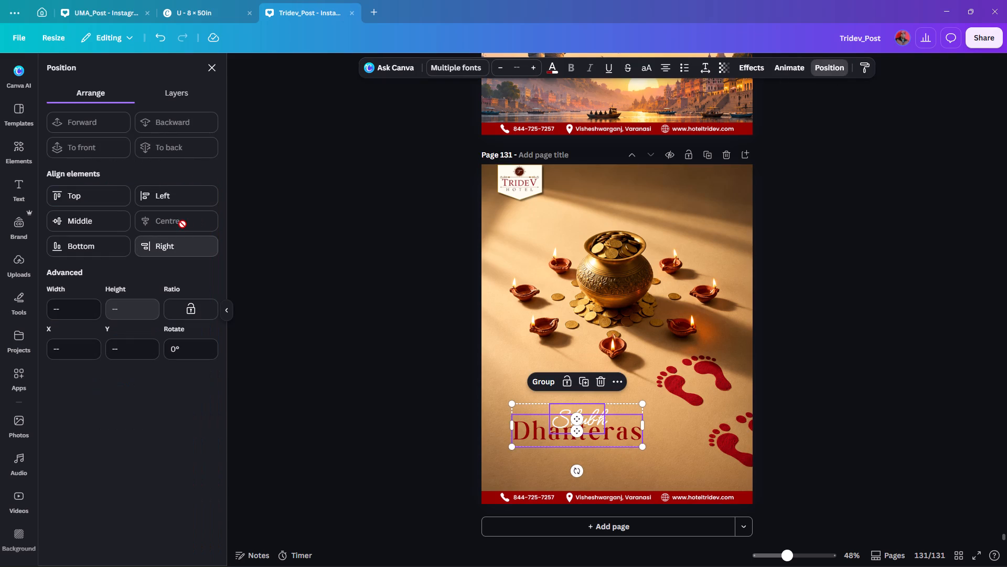
{"action": "double_click", "coordinate": [885, 295]}
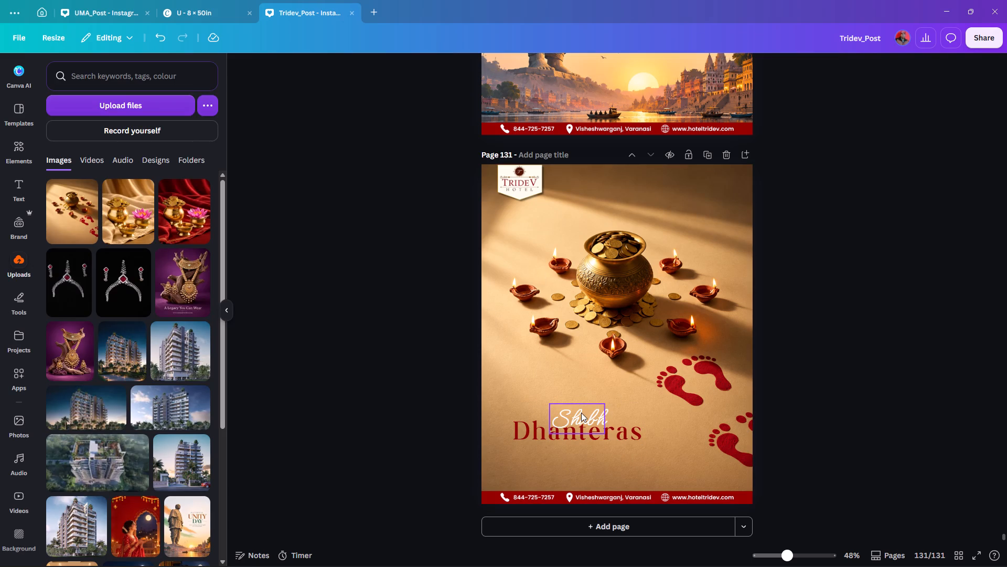
Fine-tune the Shubh text's horizontal placement over the Dhanteras heading and nudge it slightly upward.
{"action": "left_click", "coordinate": [581, 413]}
{"action": "key", "text": "Left"}
{"action": "key", "text": "Left"}
{"action": "key", "text": "Left"}
{"action": "key", "text": "Left"}
{"action": "key", "text": "Left"}
{"action": "key", "text": "Left"}
{"action": "key", "text": "Left"}
{"action": "key", "text": "Left"}
{"action": "key", "text": "Left"}
{"action": "key", "text": "Left"}
{"action": "key", "text": "Left"}
{"action": "key", "text": "Left"}
{"action": "key", "text": "Left"}
{"action": "key", "text": "Left"}
{"action": "key", "text": "Left"}
{"action": "key", "text": "Up"}
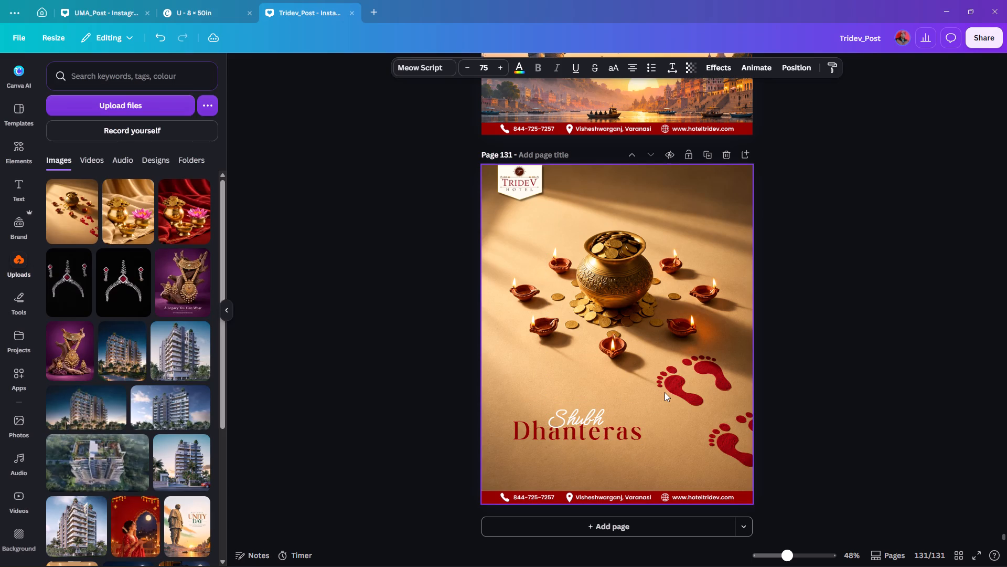
{"action": "key", "text": "Up"}
{"action": "key", "text": "Right"}
{"action": "key", "text": "Right"}
{"action": "key", "text": "Right"}
{"action": "key", "text": "Right"}
{"action": "key", "text": "Right"}
{"action": "key", "text": "Right"}
{"action": "key", "text": "Right"}
{"action": "key", "text": "Right"}
{"action": "key", "text": "Right"}
{"action": "key", "text": "Right"}
{"action": "key", "text": "Right"}
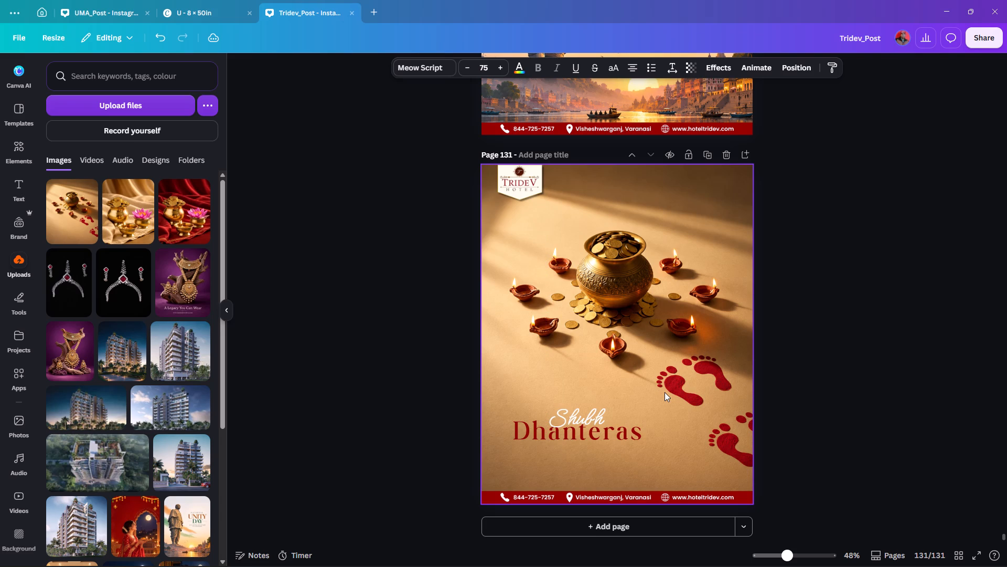
{"action": "key", "text": "Right"}
{"action": "key", "text": "Right"}
{"action": "key", "text": "Right"}
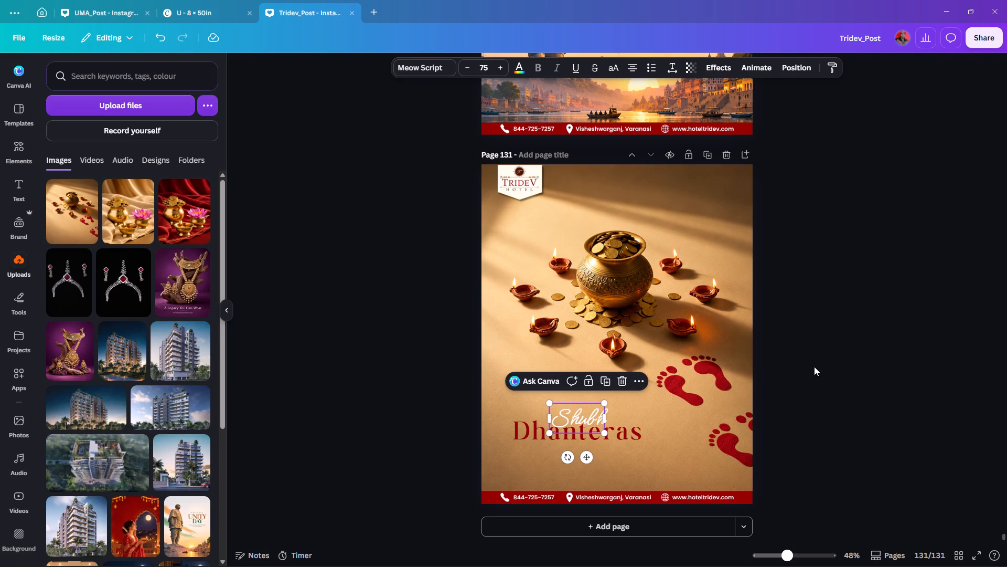
{"action": "key", "text": "Left"}
{"action": "left_click", "coordinate": [814, 366]}
{"action": "left_click", "coordinate": [814, 366]}
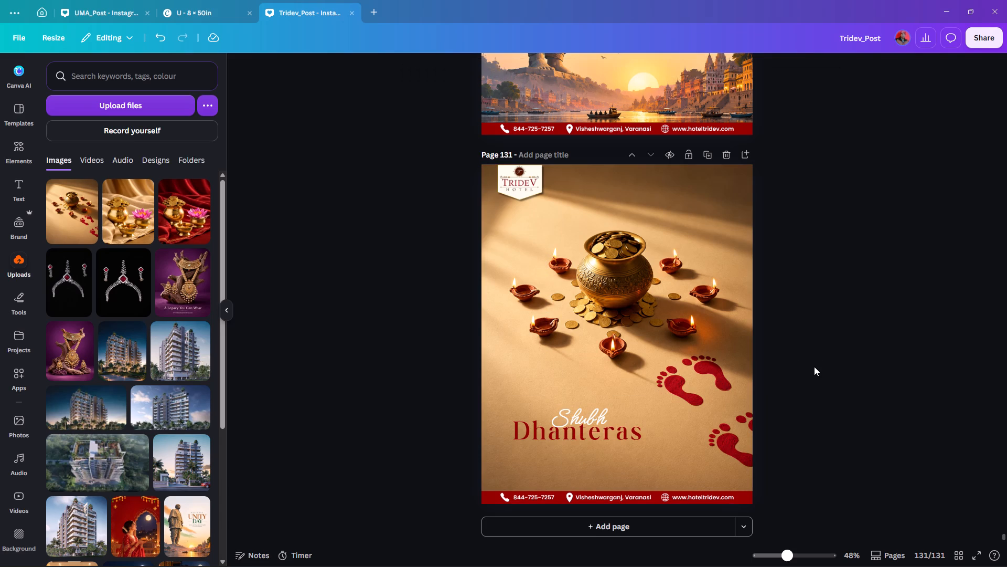
Set the Dhanteras heading's font size to 80, and raise it by two more increments.
{"action": "left_click", "coordinate": [594, 436]}
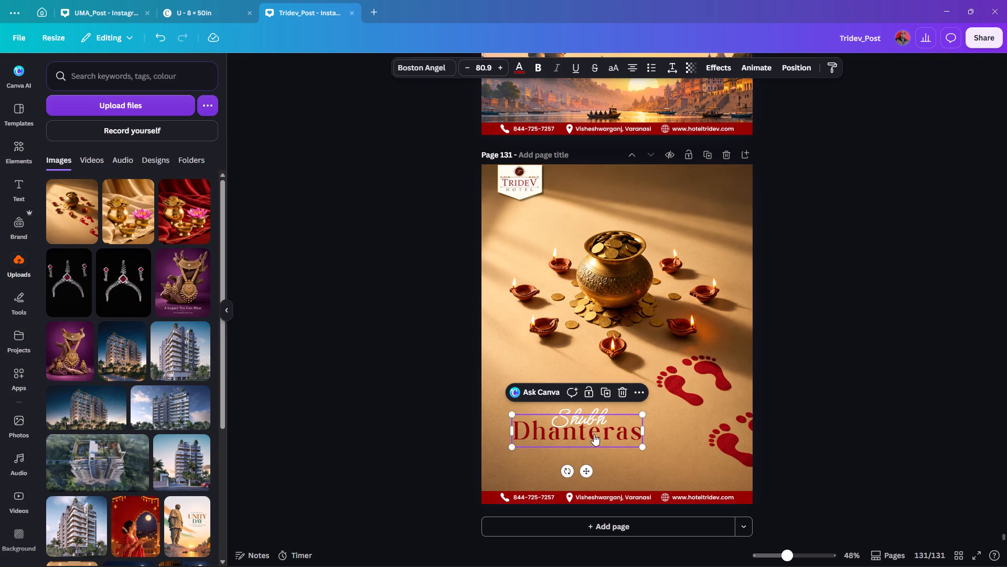
{"action": "left_click", "coordinate": [414, 70]}
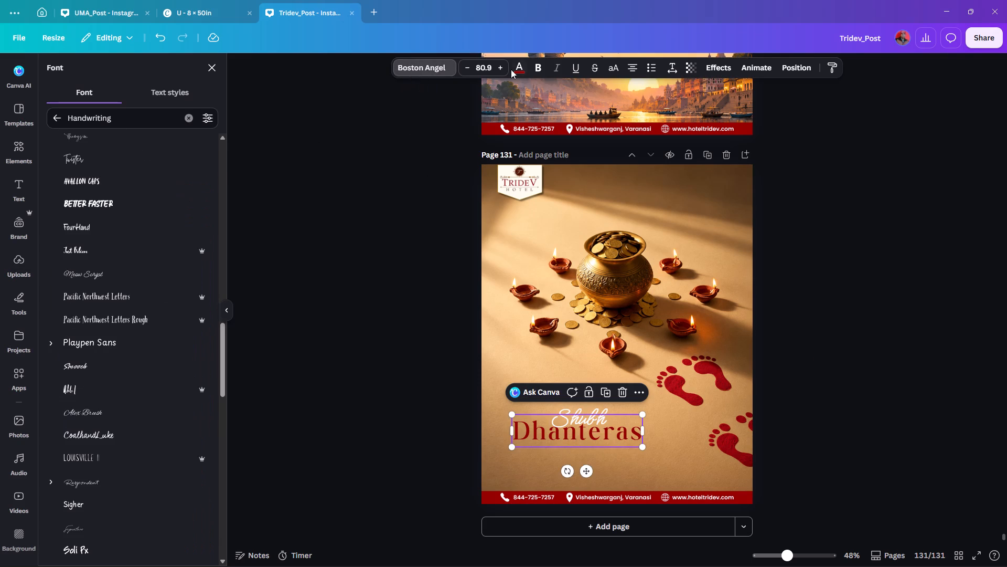
{"action": "left_click", "coordinate": [488, 60]}
{"action": "scroll", "coordinate": [485, 325], "scroll_direction": "down", "scroll_amount": 2}
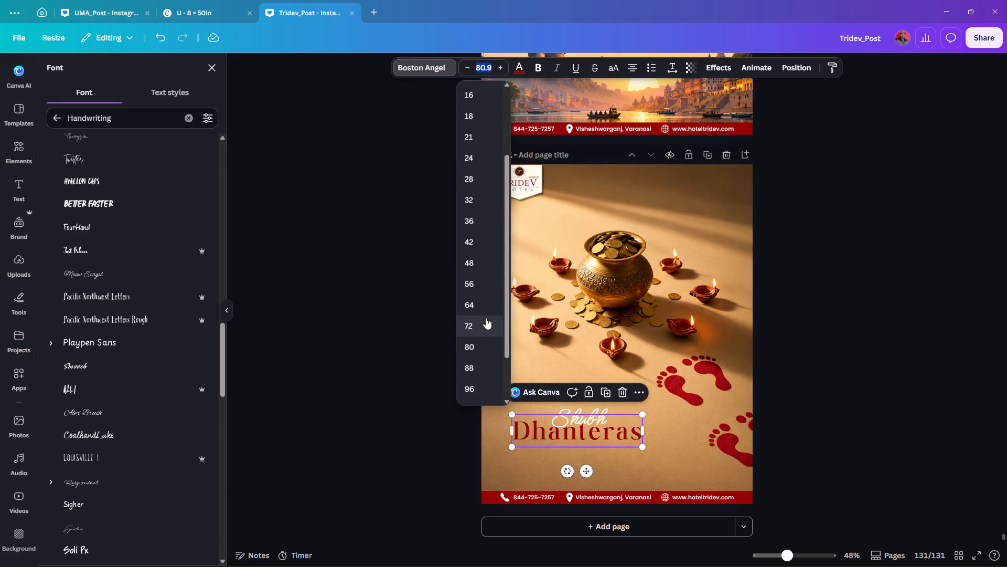
{"action": "left_click", "coordinate": [480, 342]}
{"action": "double_click", "coordinate": [497, 70]}
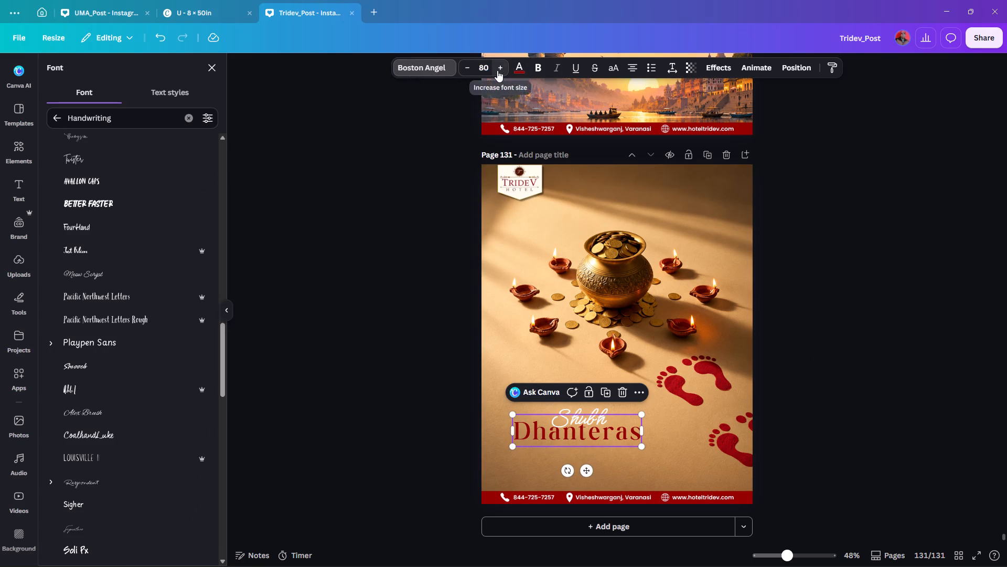
{"action": "left_click", "coordinate": [413, 205]}
{"action": "left_click", "coordinate": [423, 198]}
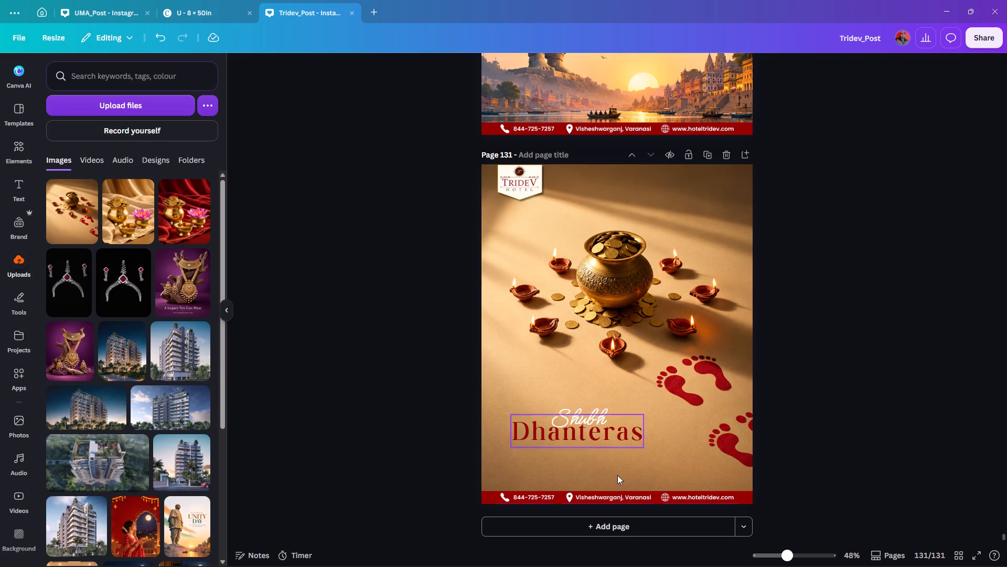
Set the Shubh text's font size to 72.
{"action": "left_click", "coordinate": [576, 415]}
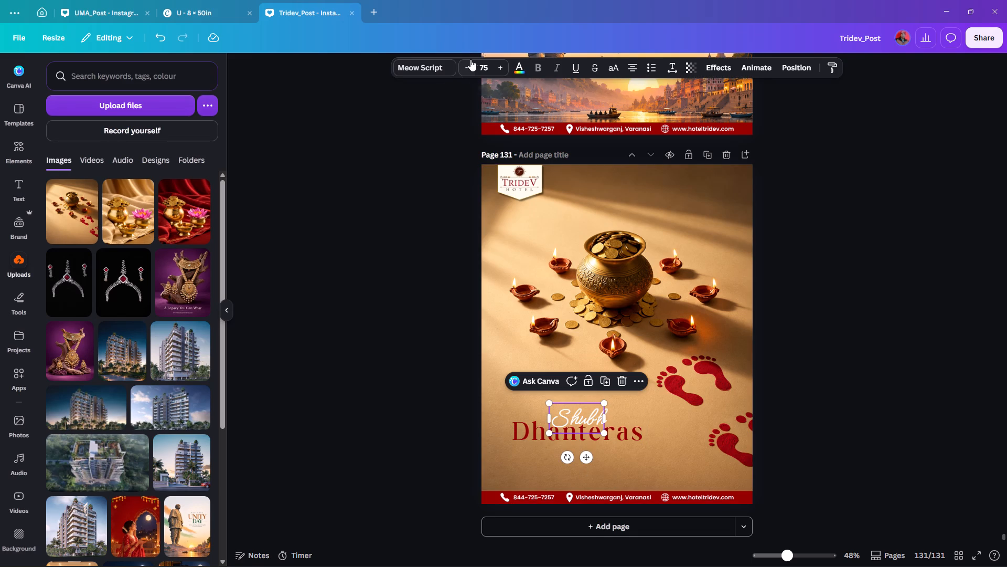
{"action": "left_click", "coordinate": [484, 60]}
{"action": "scroll", "coordinate": [476, 379], "scroll_direction": "down", "scroll_amount": 2}
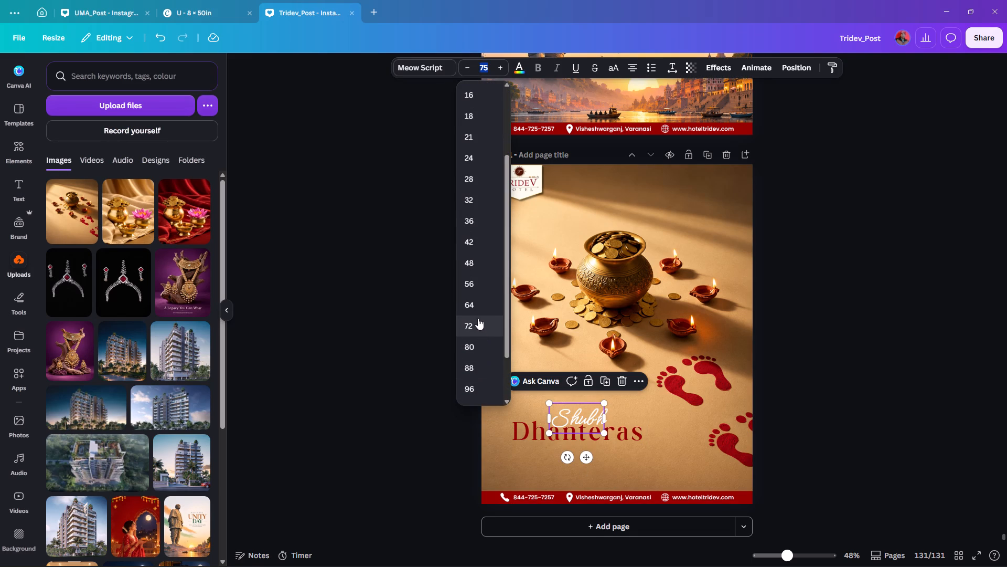
{"action": "left_click", "coordinate": [474, 319]}
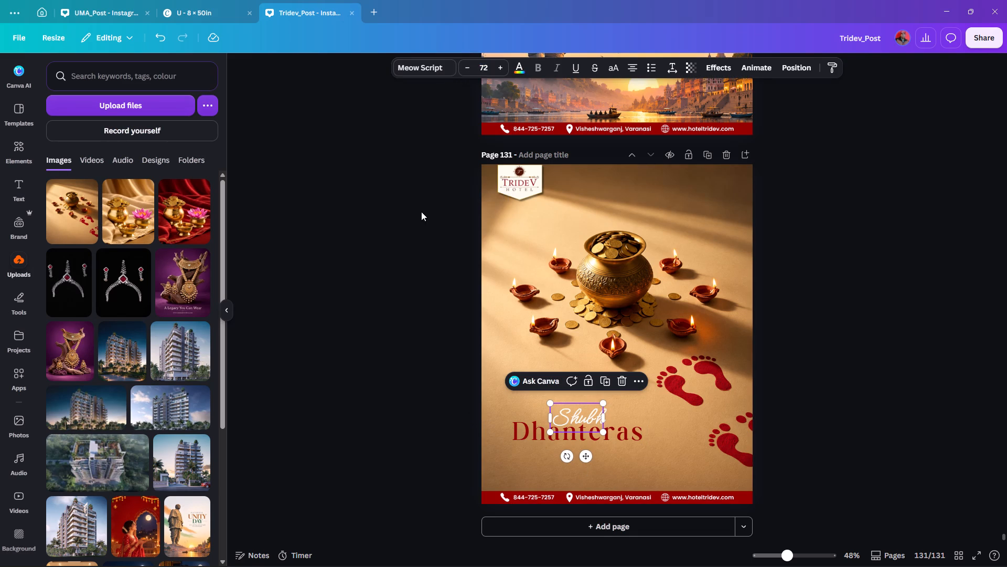
{"action": "double_click", "coordinate": [387, 248]}
Nudge the Shubh text slightly down and to the right so it overlaps the top of the Dhanteras heading.
{"action": "left_click", "coordinate": [592, 420]}
{"action": "key", "text": "Down"}
{"action": "key", "text": "Down"}
{"action": "key", "text": "Down"}
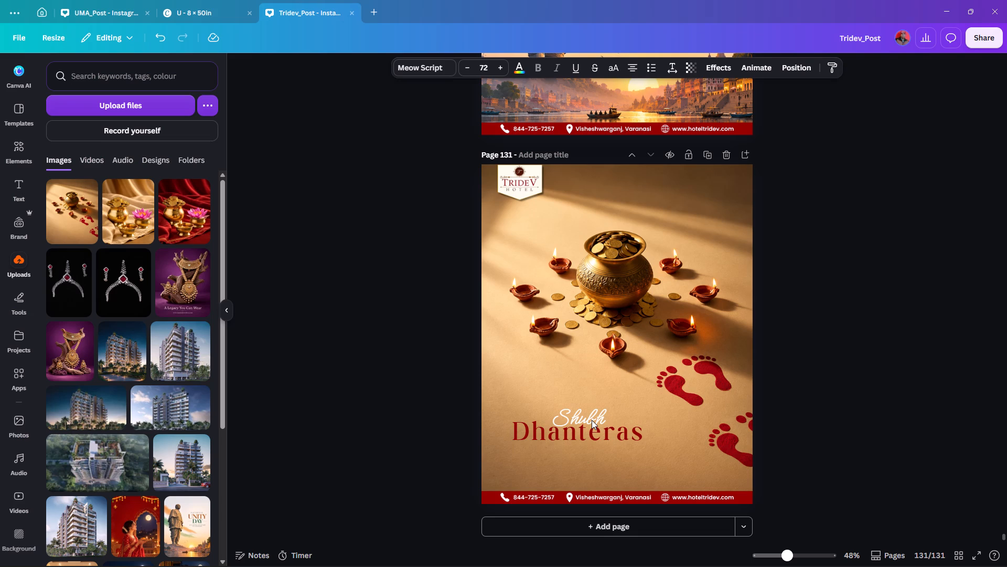
{"action": "key", "text": "Down"}
{"action": "key", "text": "Down"}
{"action": "key", "text": "Down"}
{"action": "key", "text": "Up"}
{"action": "left_click", "coordinate": [816, 350]}
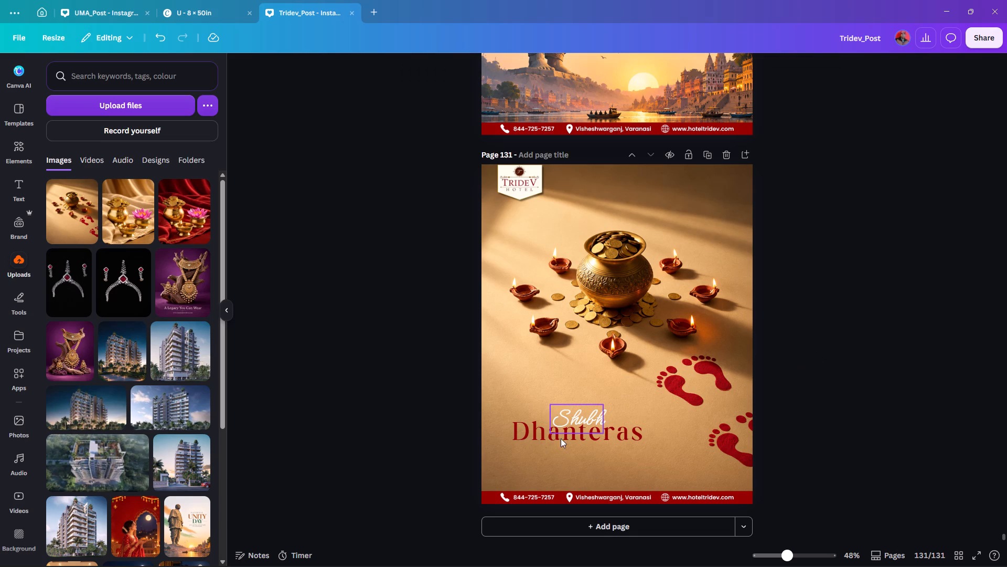
{"action": "left_click", "coordinate": [573, 413]}
{"action": "key", "text": "Right"}
{"action": "key", "text": "Down"}
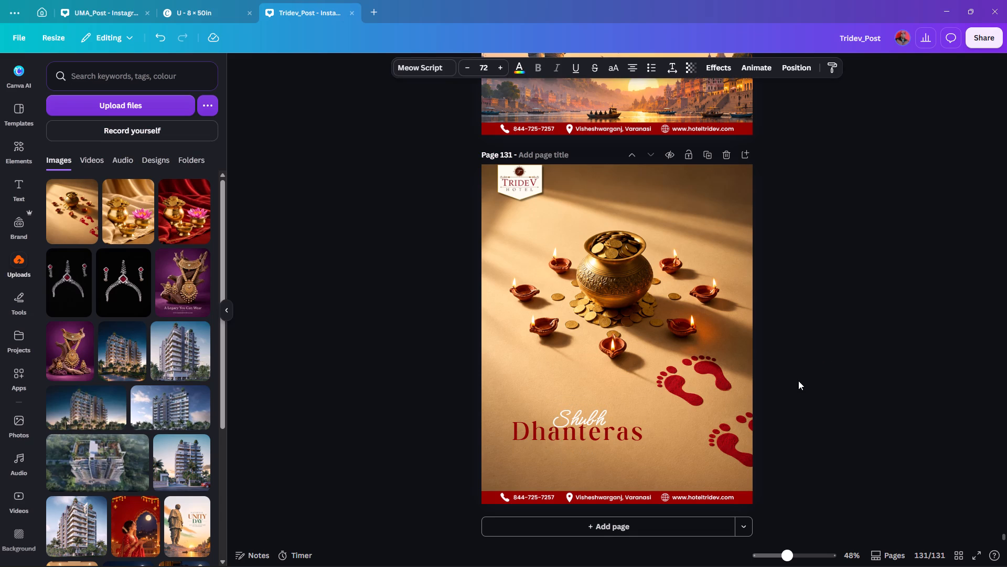
{"action": "key", "text": "Down"}
{"action": "key", "text": "Down"}
{"action": "key", "text": "Up"}
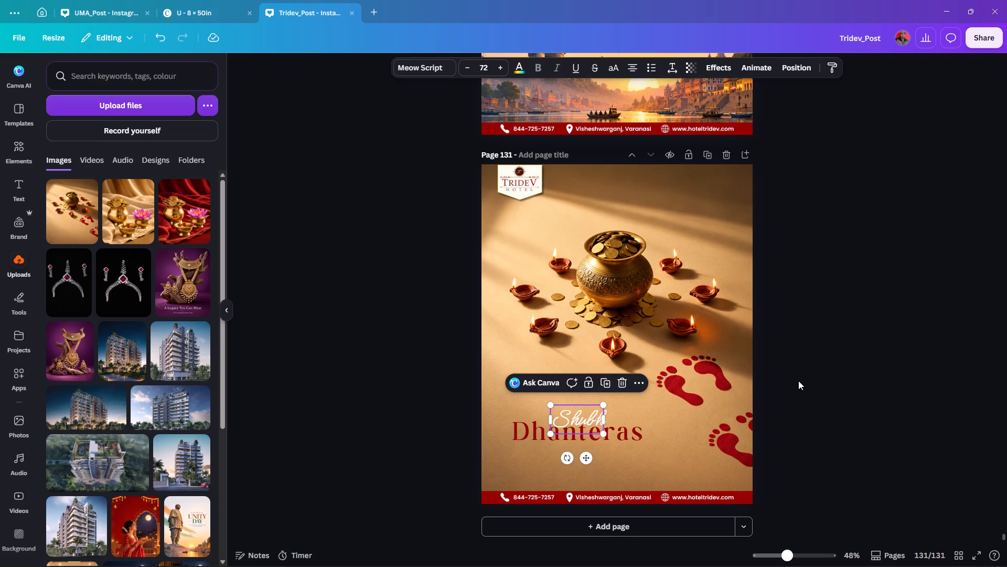
{"action": "key", "text": "Down"}
{"action": "left_click", "coordinate": [798, 381]}
{"action": "left_click", "coordinate": [798, 381]}
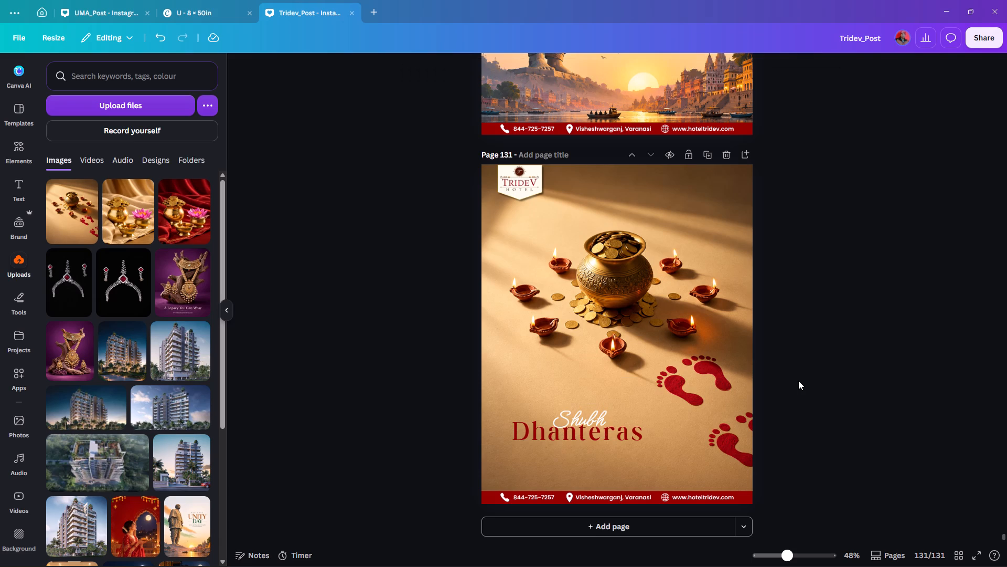
{"action": "left_click", "coordinate": [798, 381]}
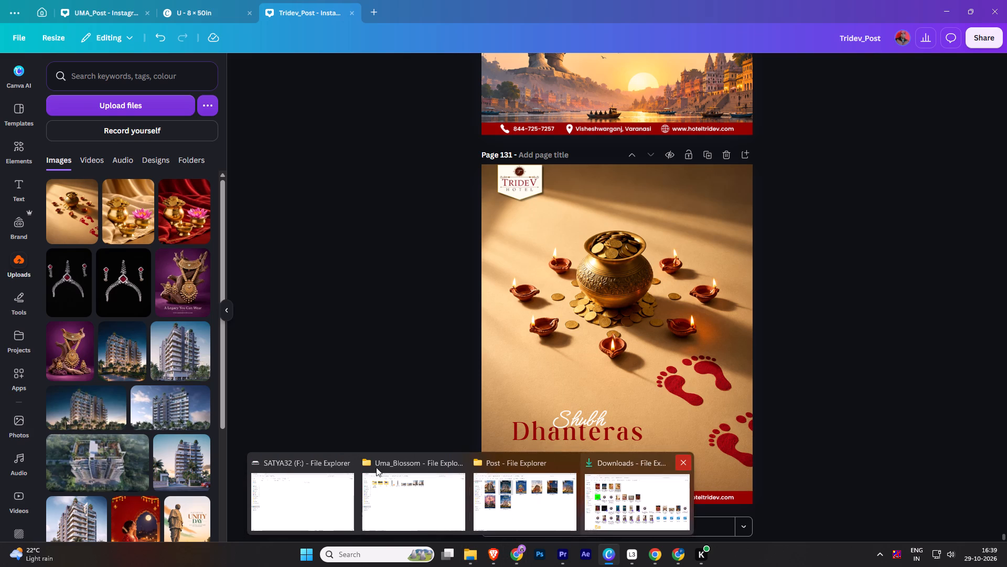
{"action": "left_click", "coordinate": [345, 466]}
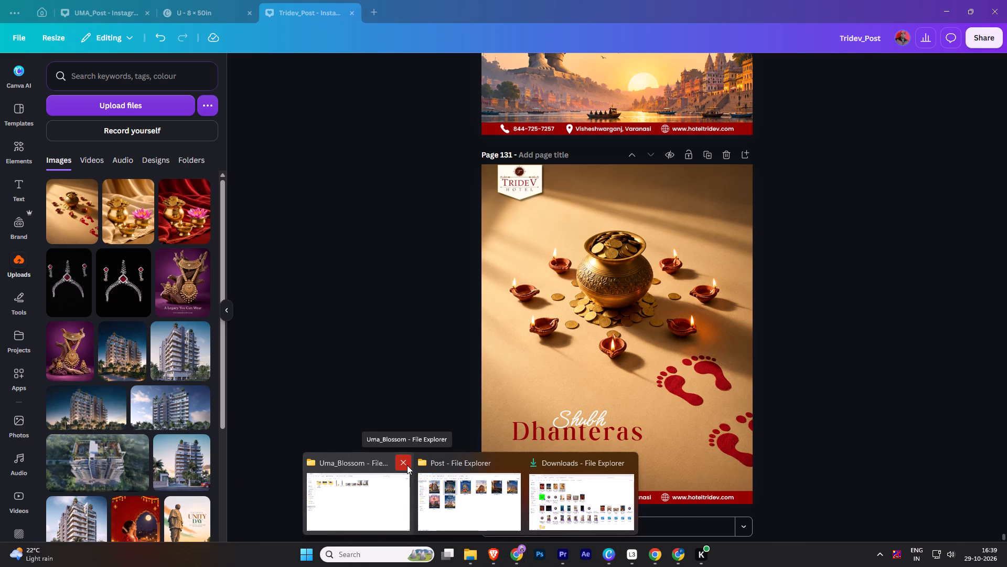
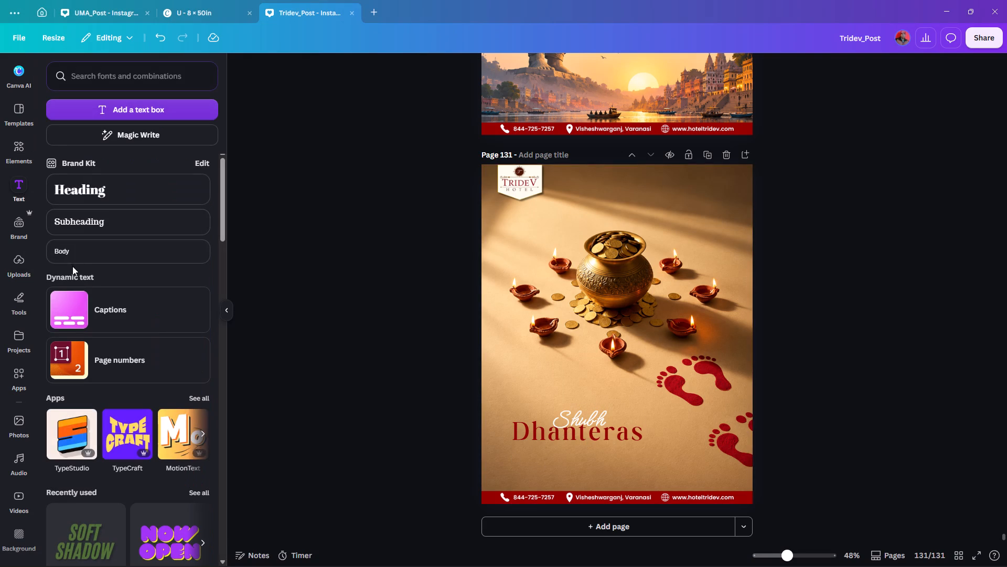
{"action": "left_click", "coordinate": [85, 224]}
{"action": "key", "text": "ctrl+v"}
{"action": "left_click", "coordinate": [840, 320]}
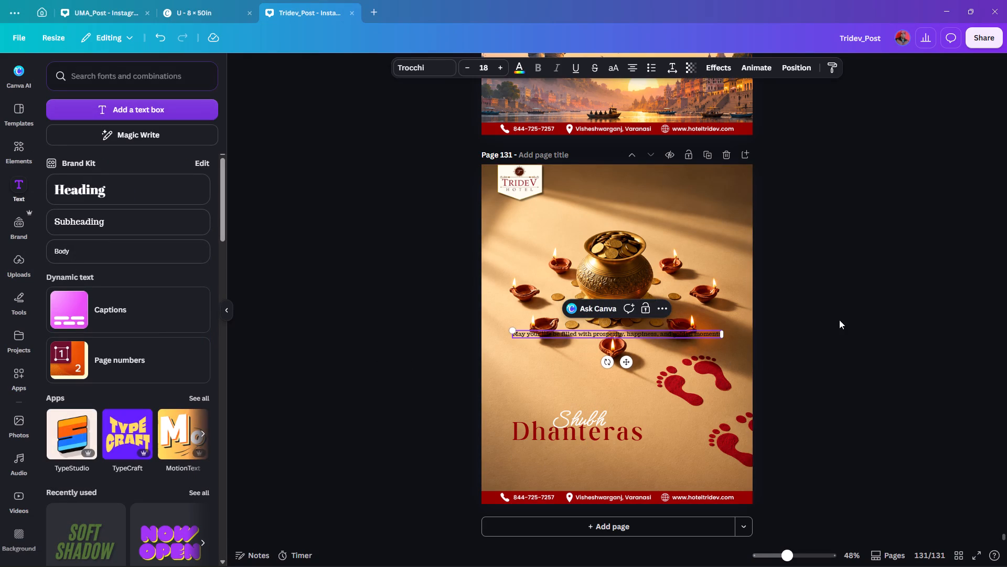
Move the greeting line beneath the Dhanteras heading and narrow its box to about 466 px so it wraps onto two lines.
{"action": "left_click_drag", "start_coordinate": [669, 335], "coordinate": [670, 449]}
{"action": "left_click_drag", "start_coordinate": [725, 449], "coordinate": [633, 444]}
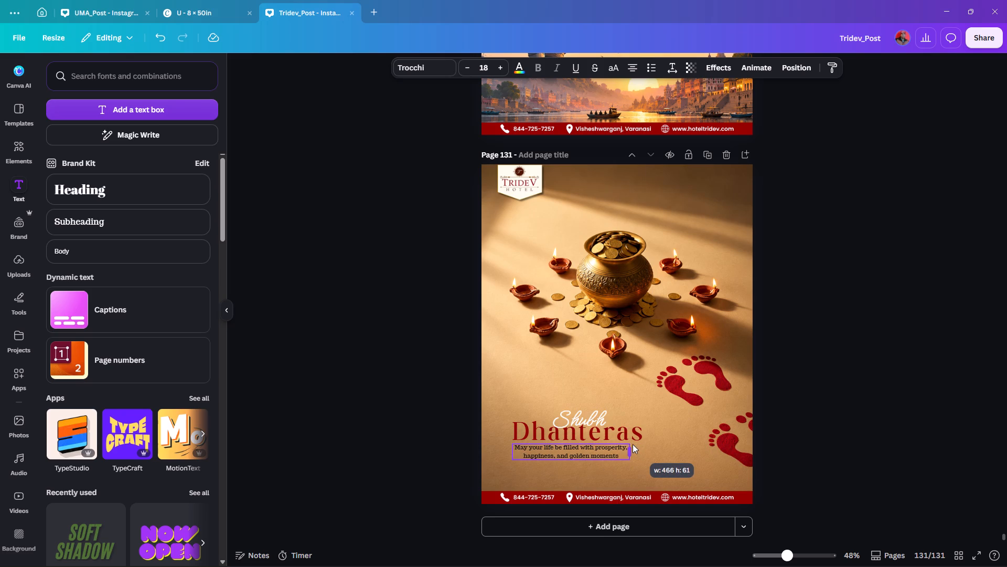
{"action": "left_click_drag", "start_coordinate": [633, 444], "coordinate": [632, 444]}
{"action": "left_click", "coordinate": [926, 408]}
{"action": "left_click_drag", "start_coordinate": [564, 451], "coordinate": [573, 451]}
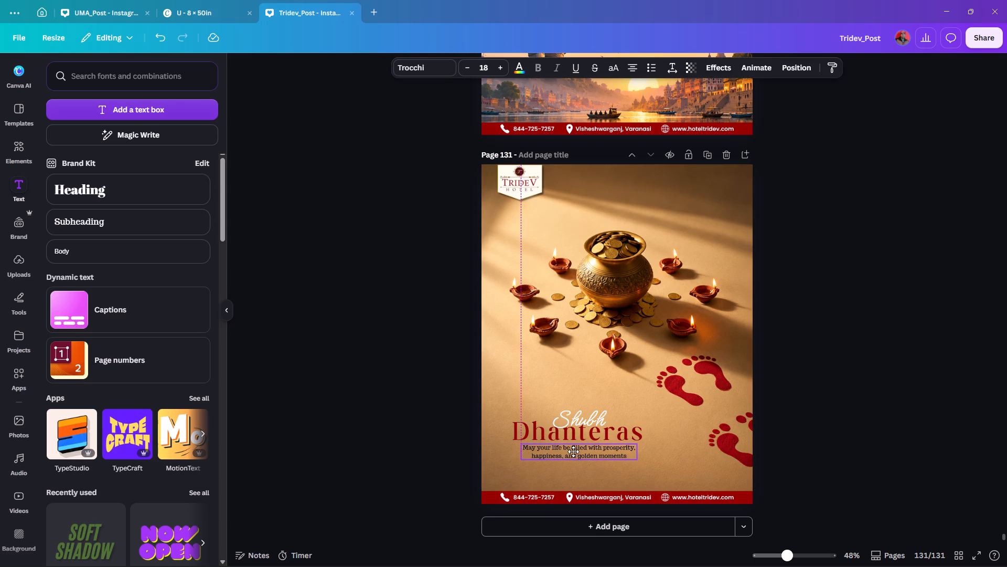
{"action": "left_click_drag", "start_coordinate": [573, 451], "coordinate": [571, 451]}
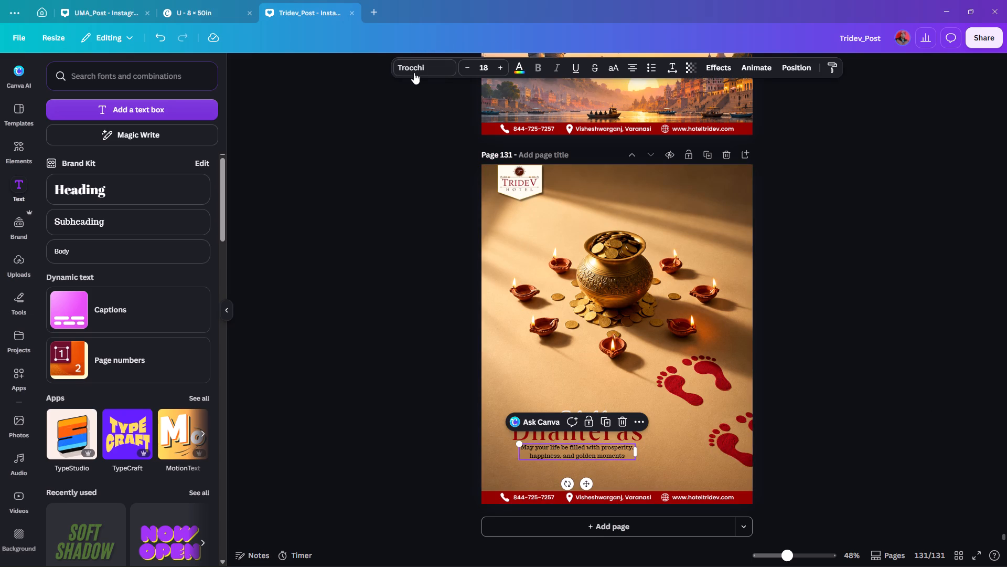
Change the greeting line's font to Belleza, trying Boston Angel for comparison.
{"action": "left_click", "coordinate": [414, 70]}
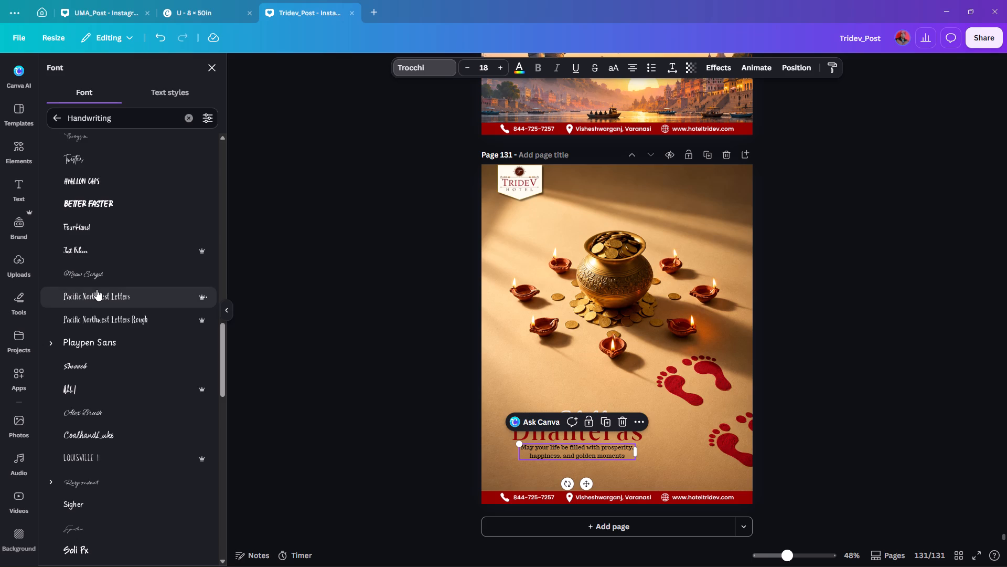
{"action": "scroll", "coordinate": [88, 291], "scroll_direction": "up", "scroll_amount": 7}
{"action": "scroll", "coordinate": [116, 294], "scroll_direction": "down", "scroll_amount": 1}
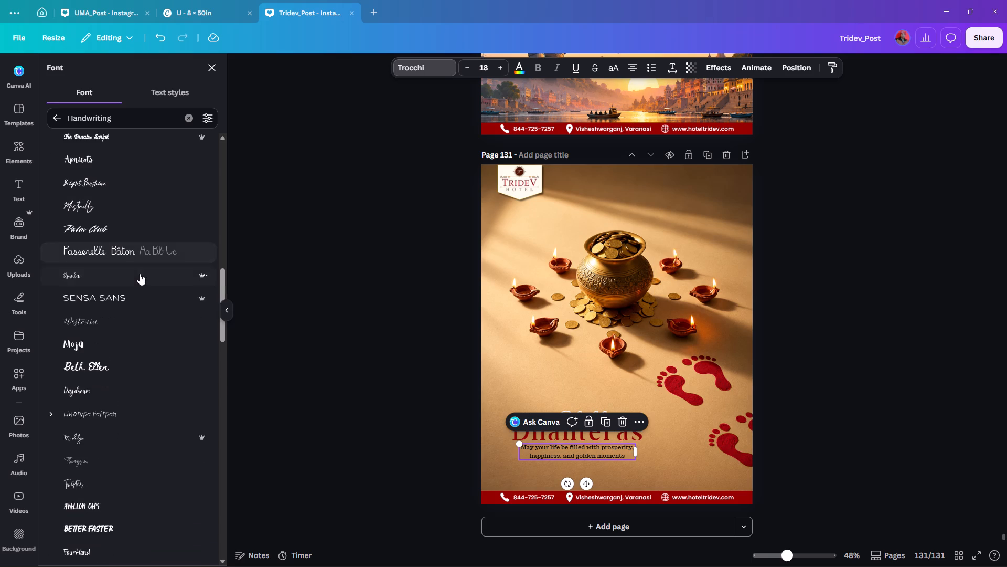
{"action": "scroll", "coordinate": [138, 270], "scroll_direction": "up", "scroll_amount": 17}
{"action": "scroll", "coordinate": [134, 274], "scroll_direction": "up", "scroll_amount": 13}
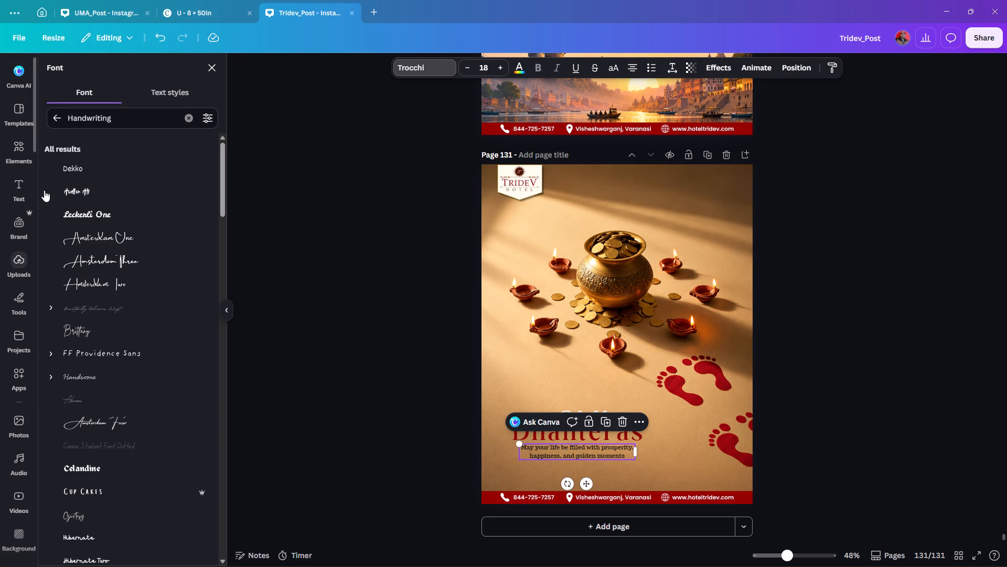
{"action": "left_click", "coordinate": [53, 120]}
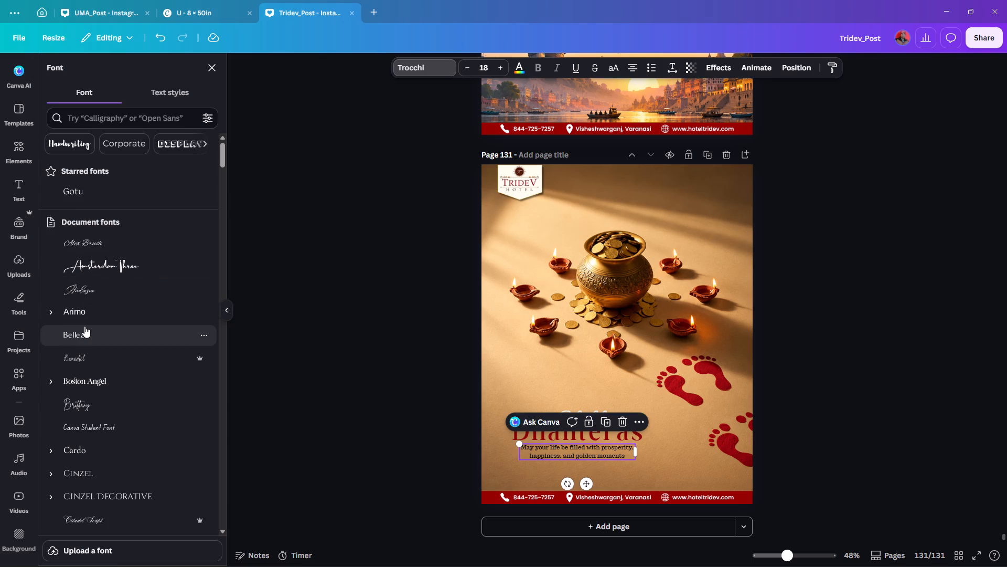
{"action": "left_click", "coordinate": [85, 331]}
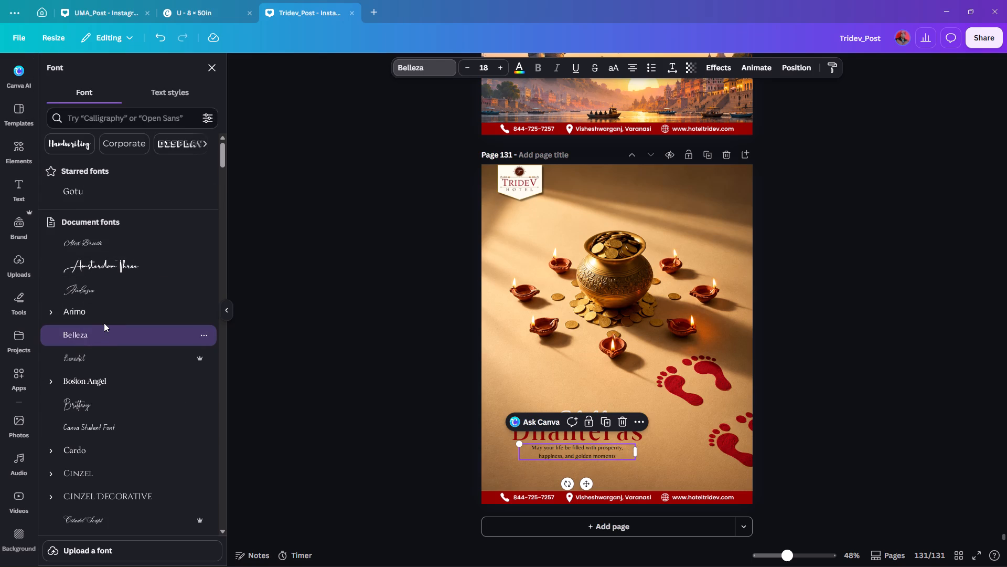
{"action": "left_click", "coordinate": [103, 377]}
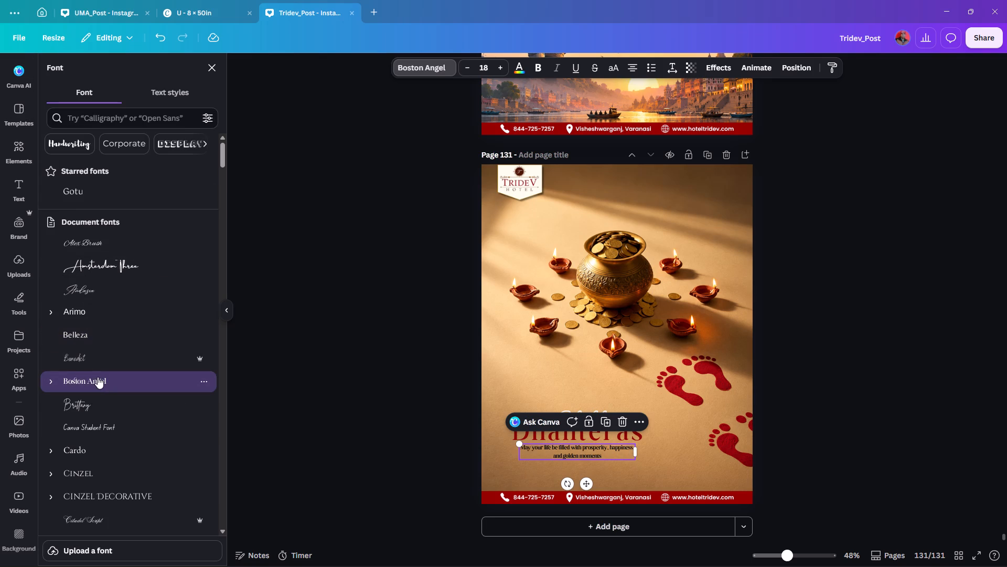
{"action": "left_click", "coordinate": [89, 339]}
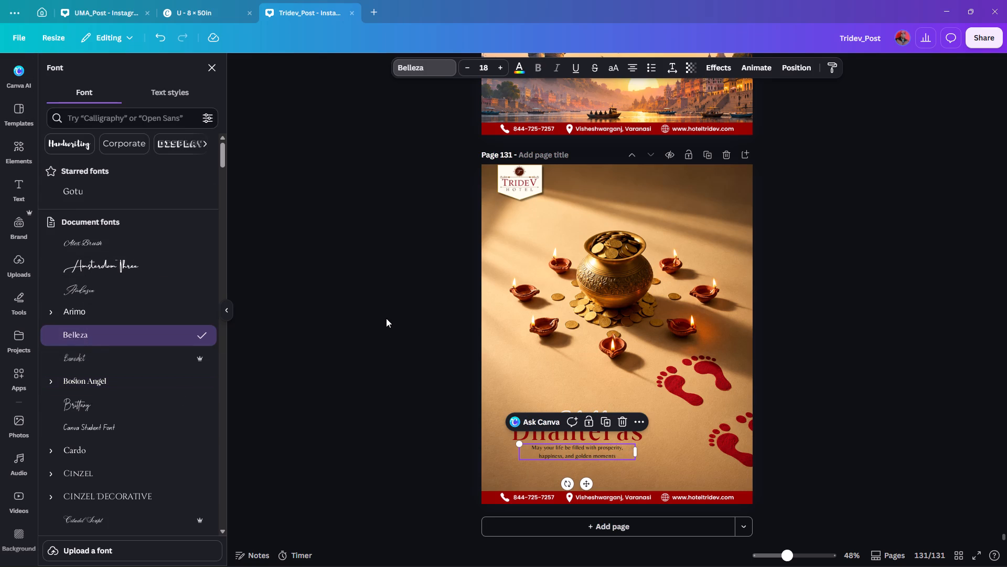
{"action": "double_click", "coordinate": [412, 320]}
Set the greeting line's font size to 24, widen its box to keep two lines, and centre it beneath the Dhanteras heading.
{"action": "left_click", "coordinate": [555, 450]}
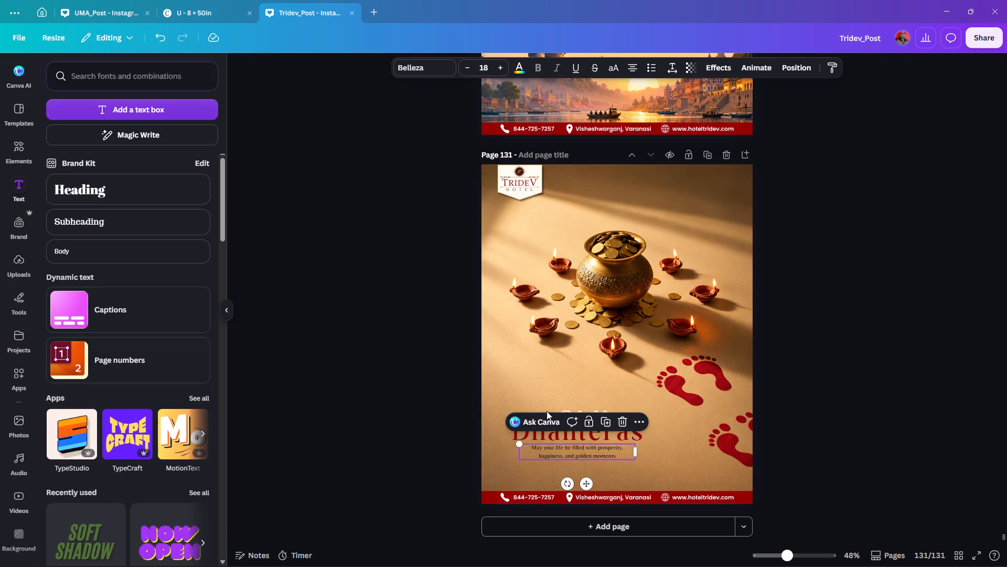
{"action": "left_click", "coordinate": [488, 68]}
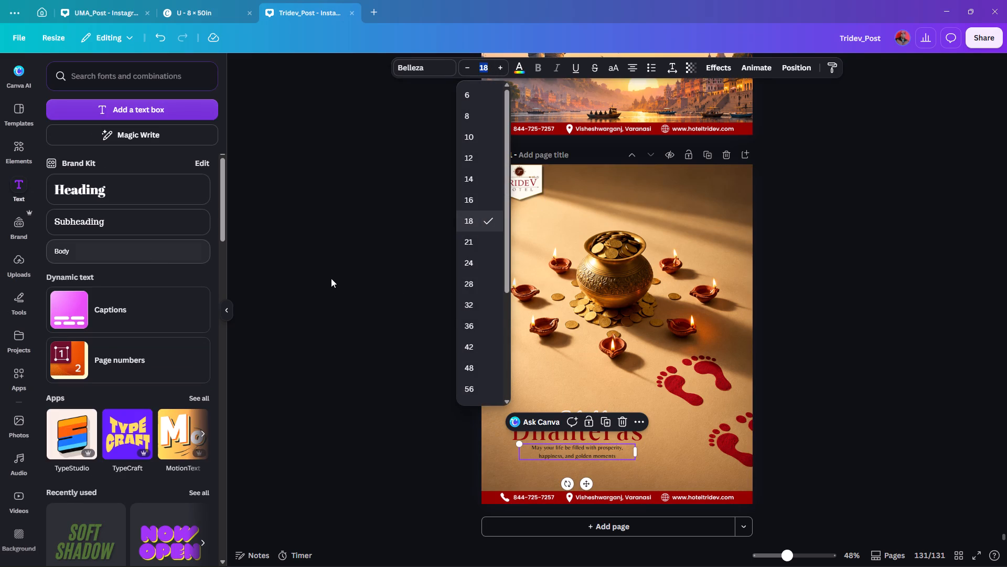
{"action": "left_click", "coordinate": [470, 265]}
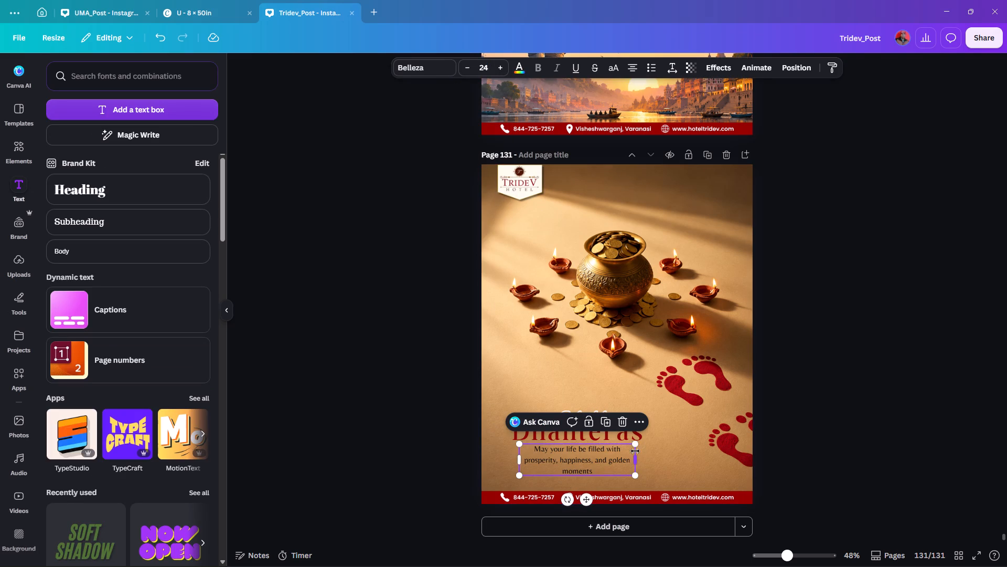
{"action": "left_click_drag", "start_coordinate": [635, 457], "coordinate": [649, 455]}
{"action": "left_click_drag", "start_coordinate": [580, 451], "coordinate": [575, 450]}
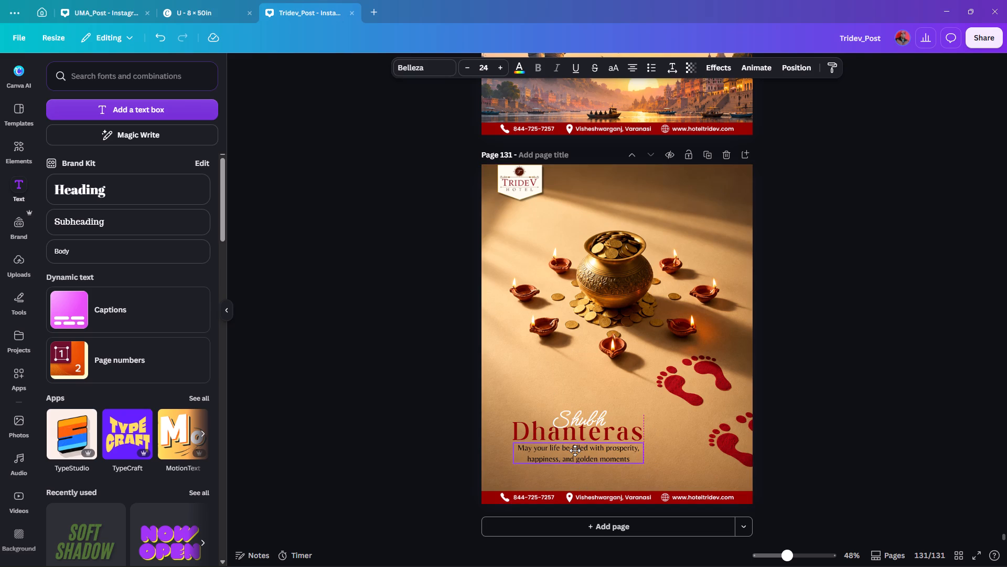
{"action": "left_click_drag", "start_coordinate": [575, 450], "coordinate": [575, 452]}
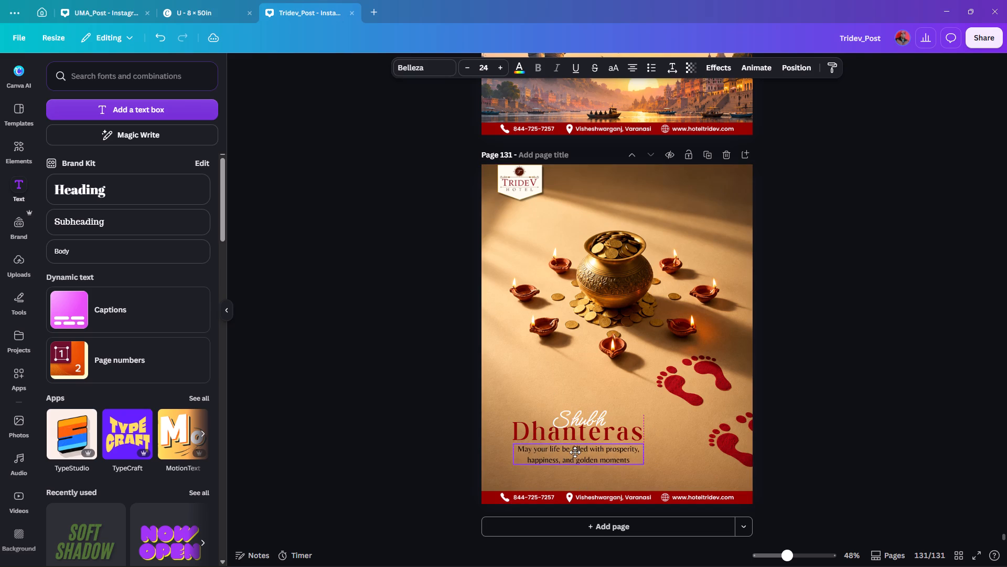
{"action": "left_click_drag", "start_coordinate": [575, 452], "coordinate": [573, 452]}
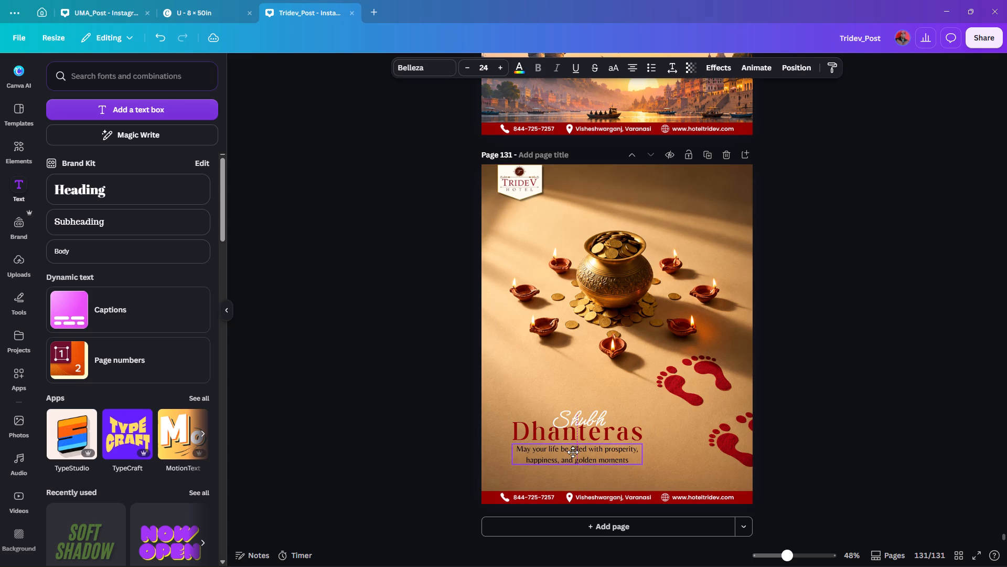
{"action": "left_click_drag", "start_coordinate": [573, 452], "coordinate": [572, 451]}
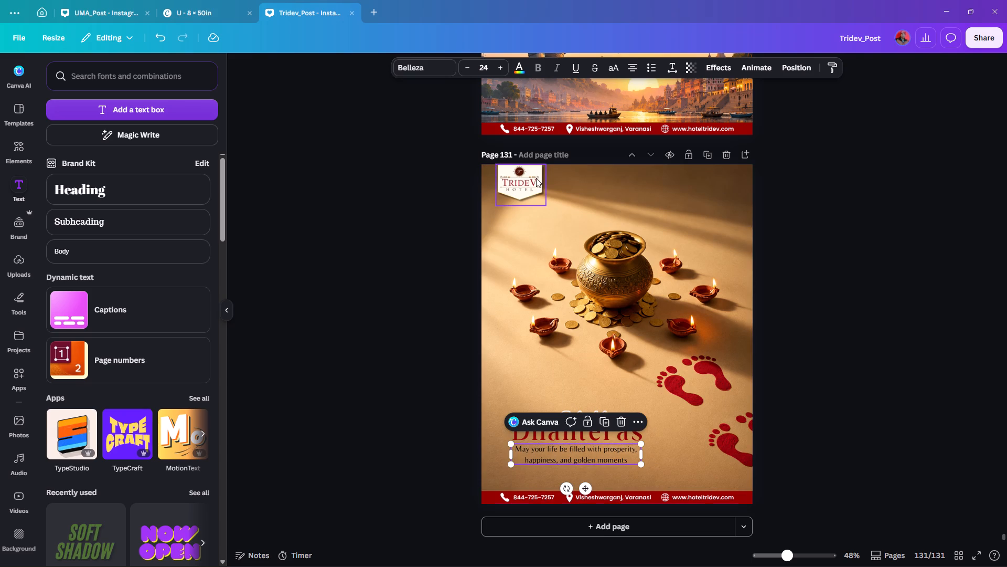
Move the Tridev Hotel logo to the page's top middle and align it to the page's horizontal centre.
{"action": "left_click_drag", "start_coordinate": [527, 177], "coordinate": [619, 176]}
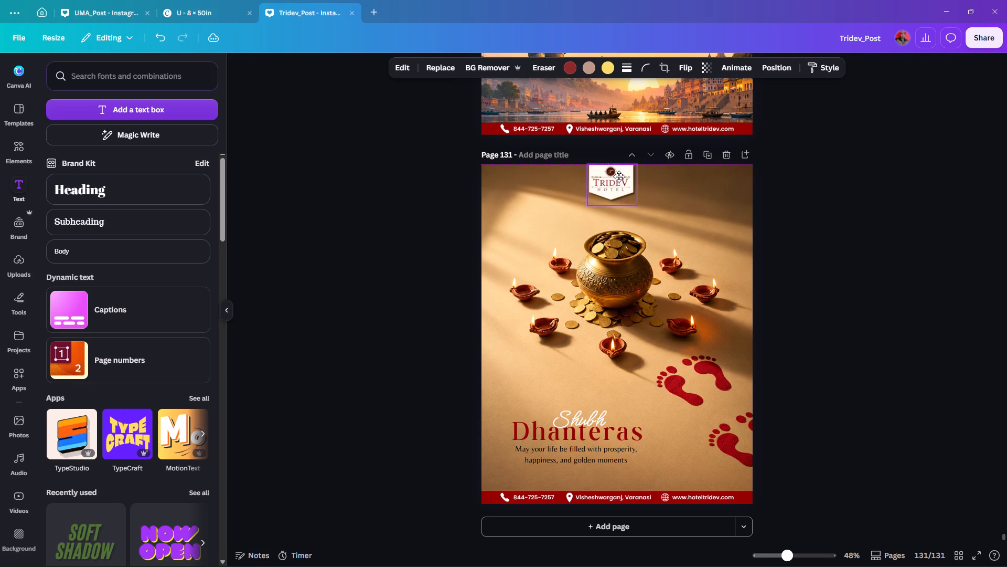
{"action": "left_click_drag", "start_coordinate": [619, 176], "coordinate": [617, 177]}
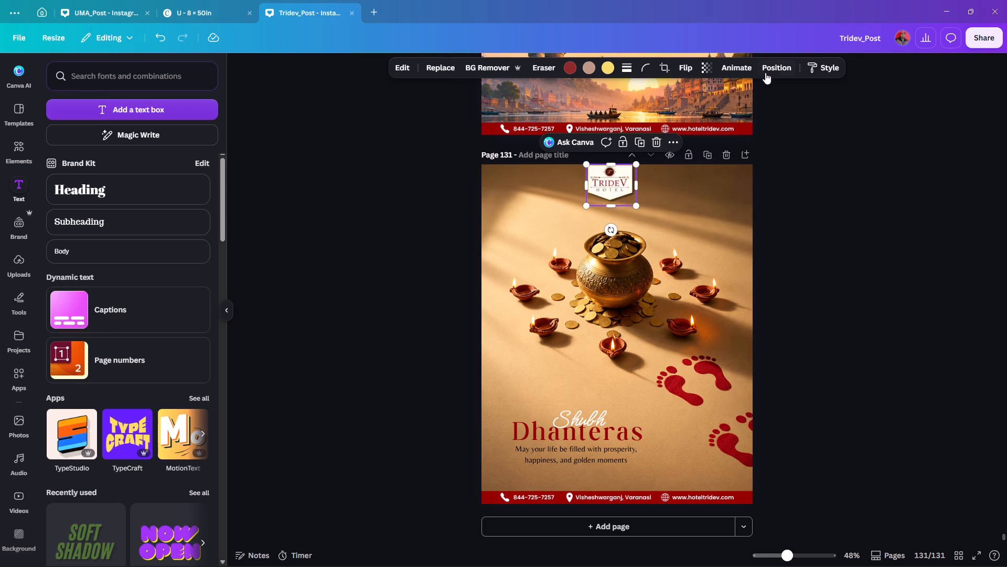
{"action": "left_click", "coordinate": [770, 69]}
{"action": "left_click", "coordinate": [174, 227]}
{"action": "left_click", "coordinate": [486, 214]}
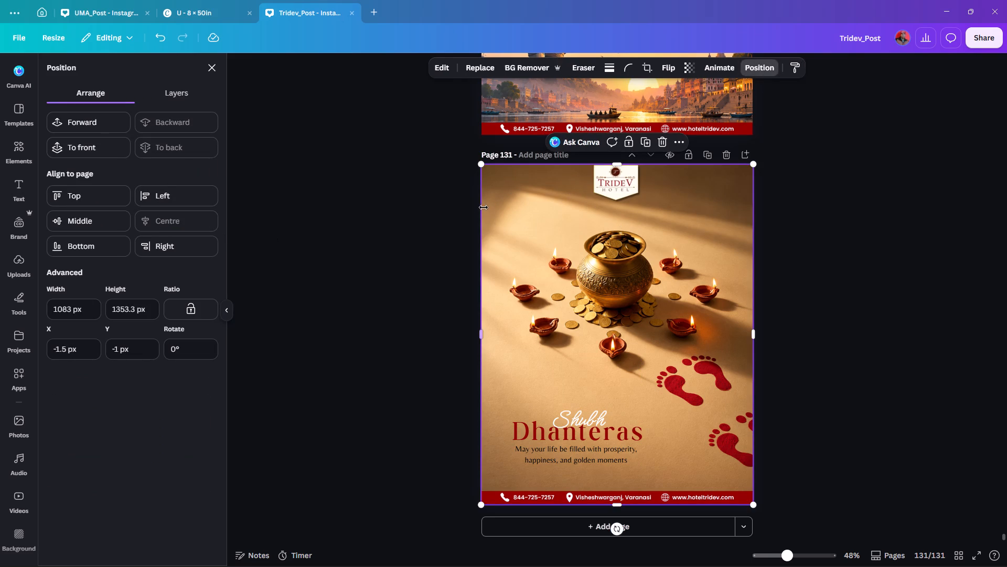
{"action": "double_click", "coordinate": [417, 210]}
Nudge the Tridev Hotel logo slightly upward and to the left.
{"action": "left_click", "coordinate": [603, 184]}
{"action": "key", "text": "Up"}
{"action": "key", "text": "Up"}
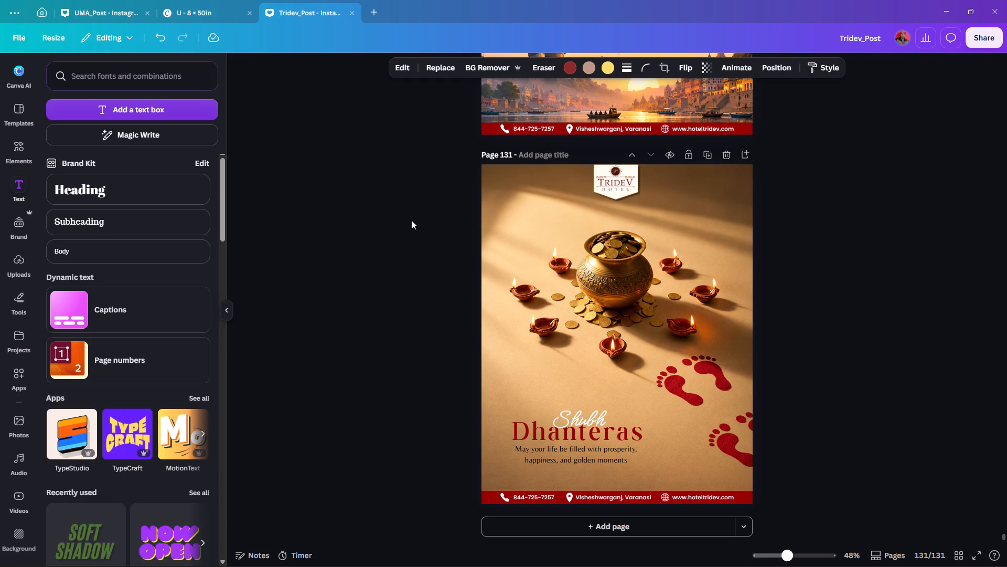
{"action": "key", "text": "Left"}
{"action": "key", "text": "Left"}
{"action": "key", "text": "Left"}
{"action": "key", "text": "Left"}
{"action": "key", "text": "Left"}
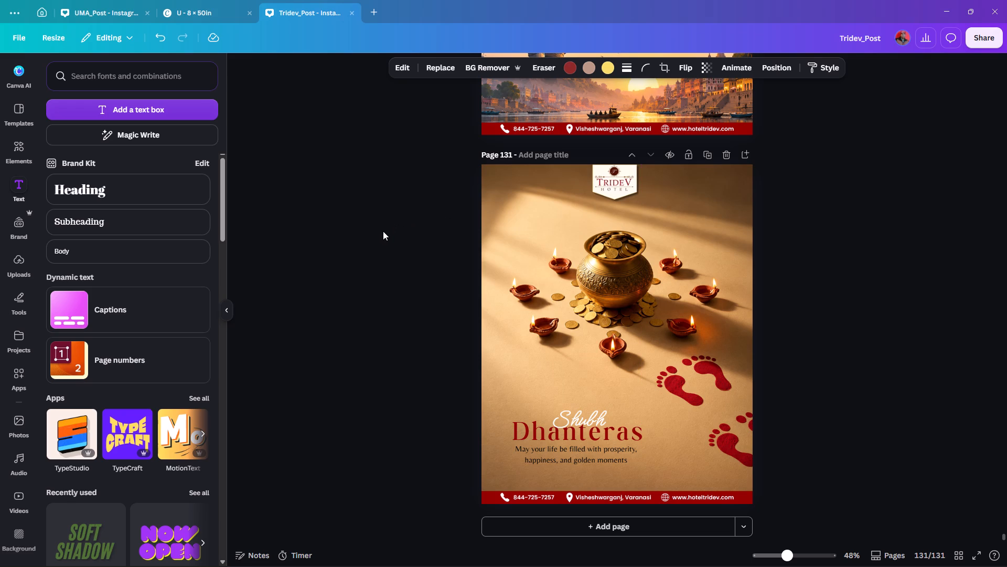
{"action": "key", "text": "Left"}
Remove the shadow from the Tridev Hotel logo by setting its shadow effect to None.
{"action": "left_click", "coordinate": [619, 176]}
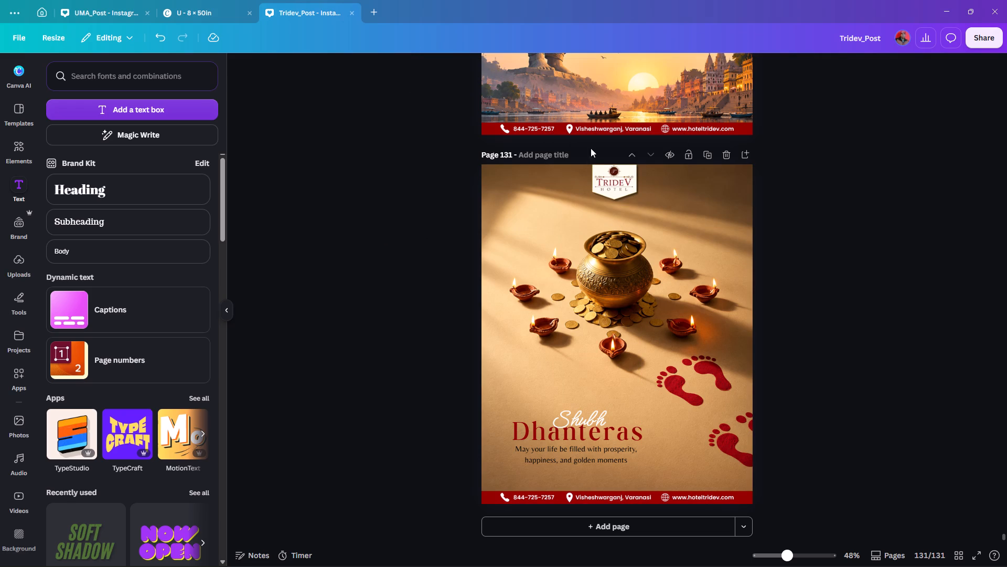
{"action": "left_click", "coordinate": [628, 186]}
{"action": "left_click", "coordinate": [405, 71]}
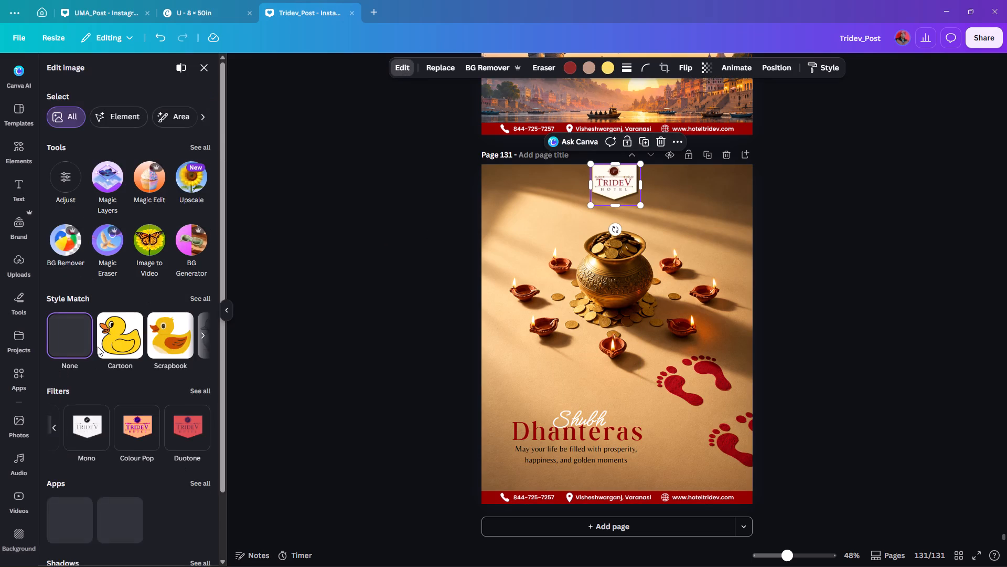
{"action": "scroll", "coordinate": [104, 390], "scroll_direction": "down", "scroll_amount": 12}
{"action": "left_click", "coordinate": [62, 518]}
{"action": "double_click", "coordinate": [401, 269]}
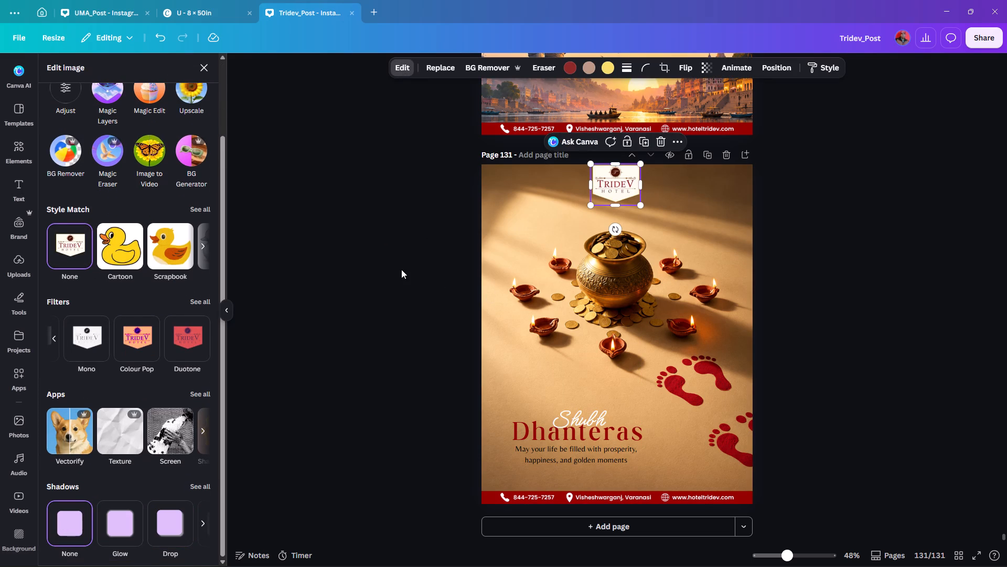
{"action": "left_click", "coordinate": [627, 181]}
{"action": "left_click", "coordinate": [317, 218]}
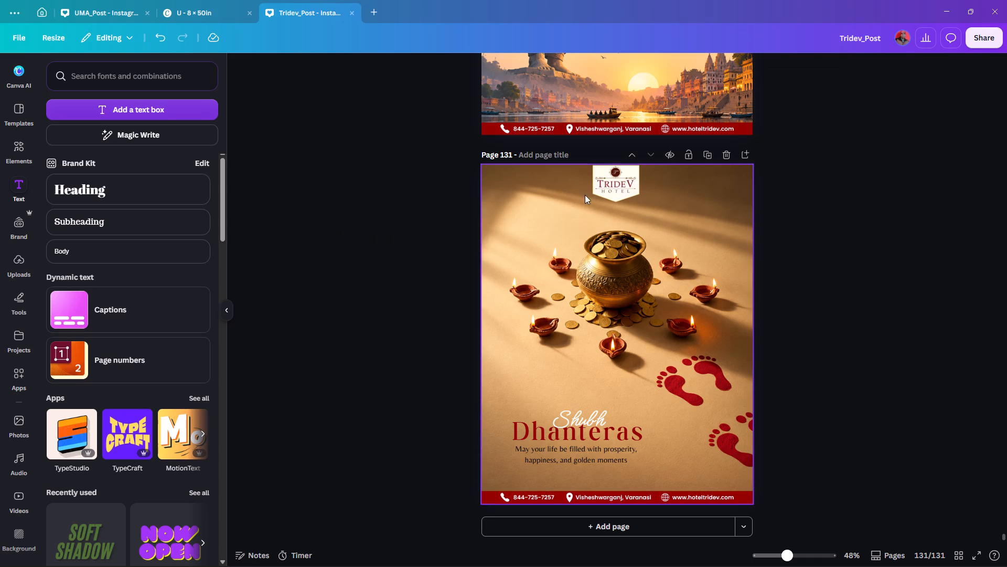
Nudge the Tridev Hotel logo slightly upward and to the left at the top edge of the page.
{"action": "left_click", "coordinate": [616, 182]}
{"action": "key", "text": "Up"}
{"action": "key", "text": "Up"}
{"action": "key", "text": "Up"}
{"action": "key", "text": "Up"}
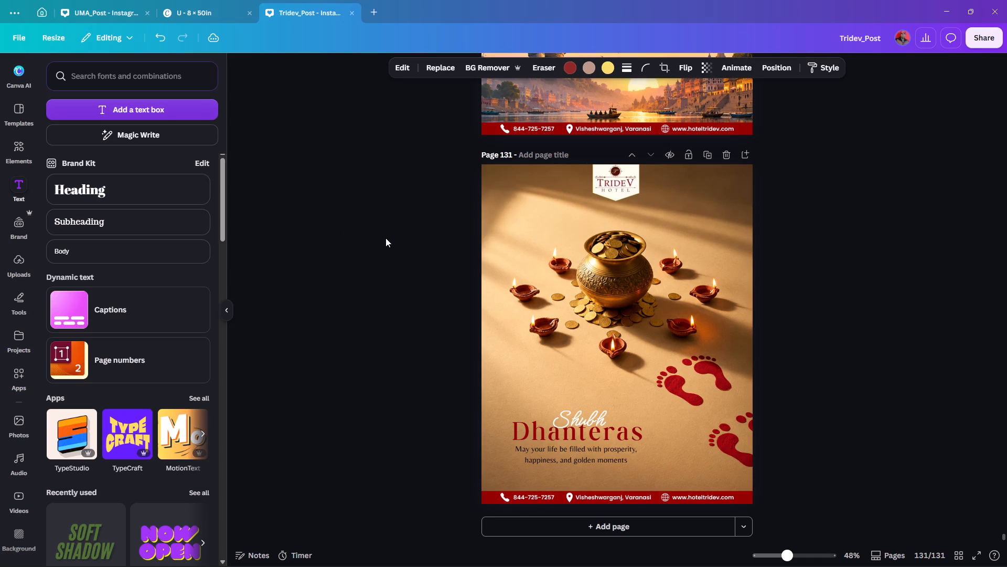
{"action": "left_click", "coordinate": [384, 234]}
{"action": "left_click", "coordinate": [384, 234]}
{"action": "left_click", "coordinate": [613, 176]}
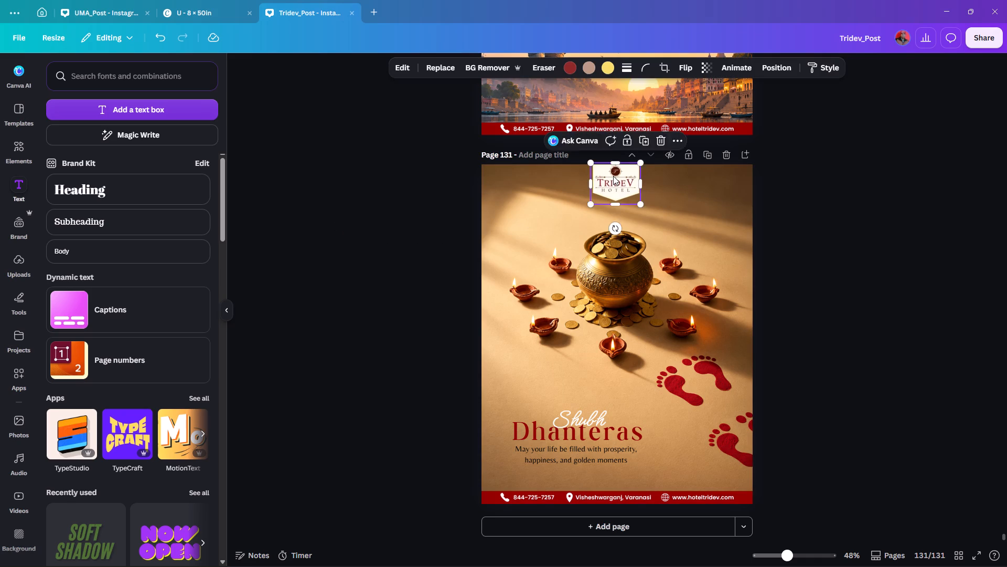
{"action": "key", "text": "Left"}
{"action": "key", "text": "Left"}
{"action": "key", "text": "Left"}
{"action": "key", "text": "Left"}
{"action": "key", "text": "Left"}
{"action": "key", "text": "Left"}
{"action": "key", "text": "Right"}
{"action": "key", "text": "Right"}
{"action": "key", "text": "Left"}
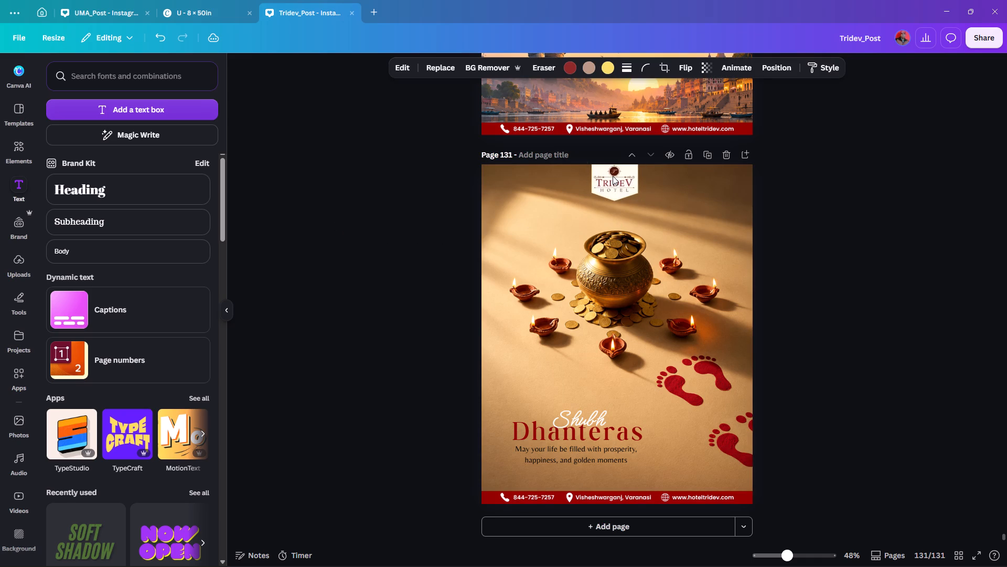
Change the text colour of the greeting line beneath the Dhanteras heading to white.
{"action": "left_click", "coordinate": [569, 456]}
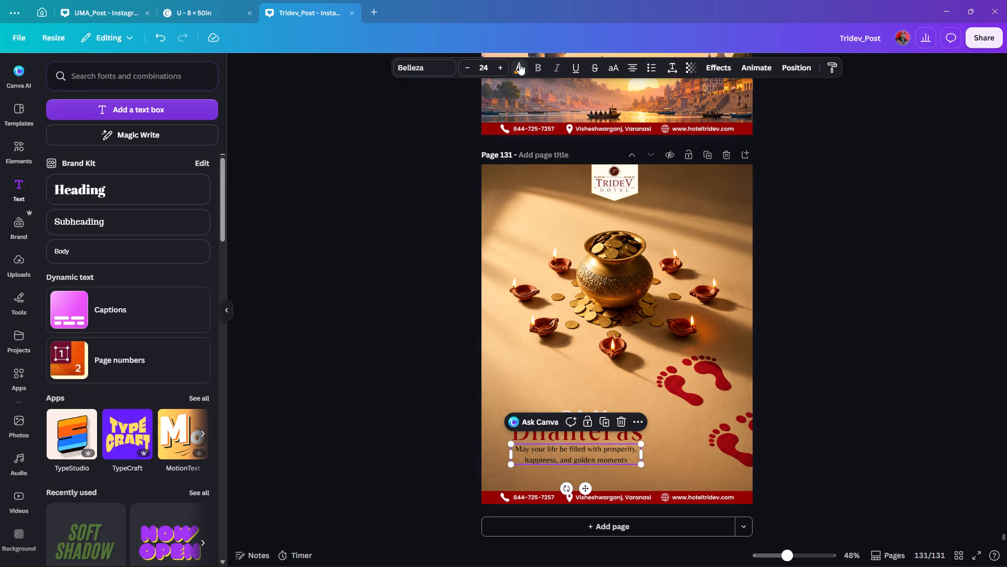
{"action": "left_click", "coordinate": [519, 64]}
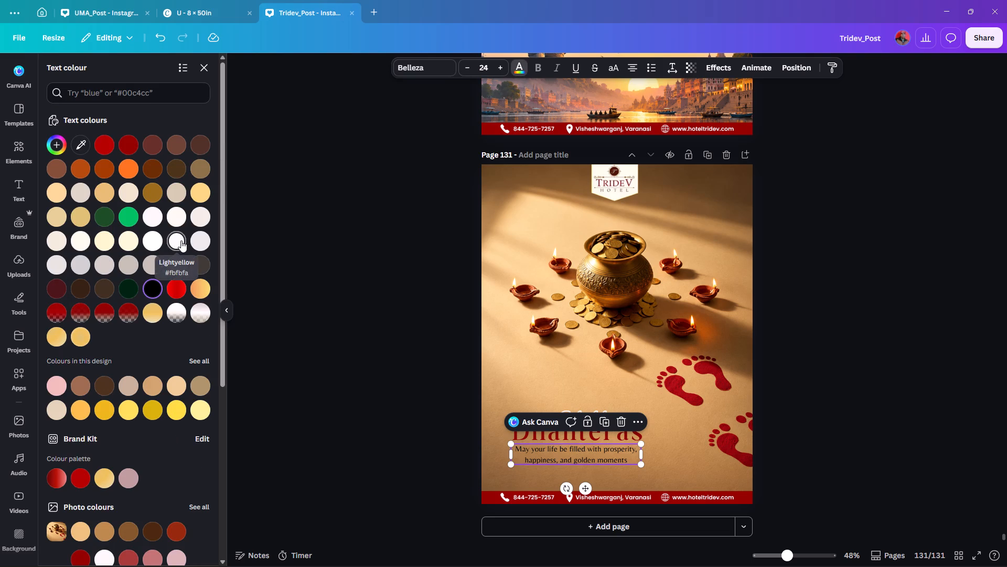
{"action": "left_click", "coordinate": [154, 237]}
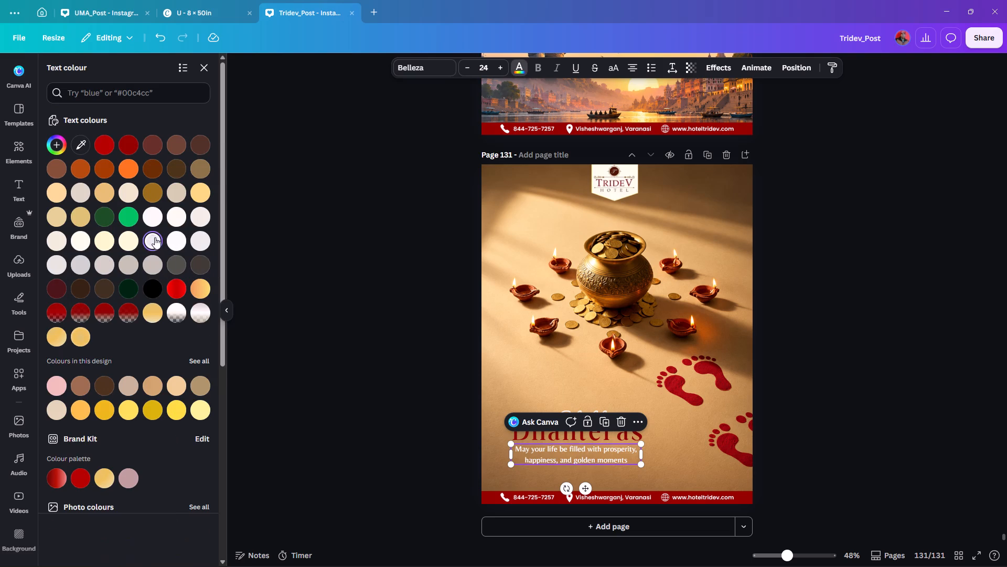
{"action": "double_click", "coordinate": [348, 321]}
Nudge the greeting line slightly downward, away from the Dhanteras heading.
{"action": "left_click", "coordinate": [583, 464]}
{"action": "key", "text": "Down"}
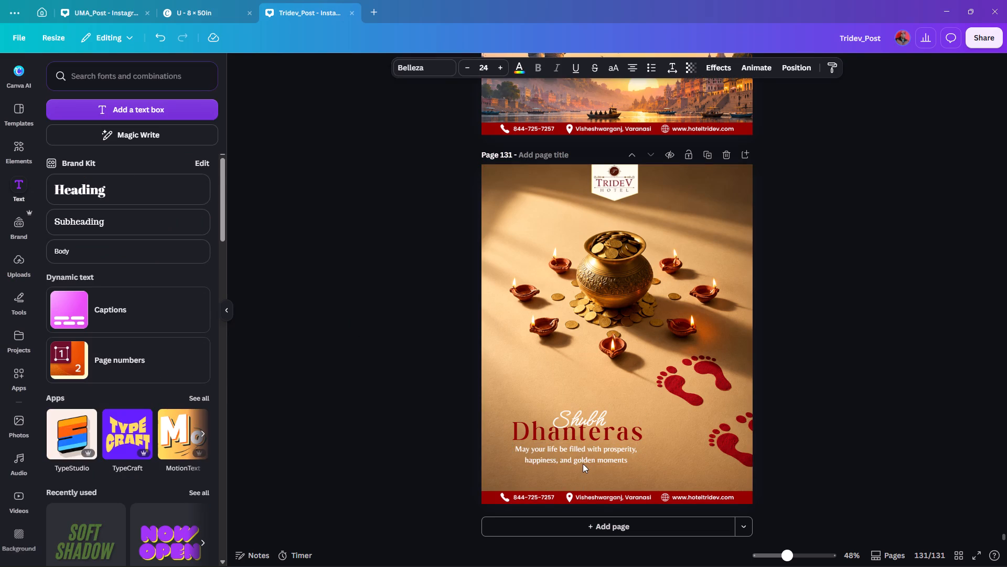
{"action": "key", "text": "Down"}
{"action": "key", "text": "Down"}
{"action": "key", "text": "Down"}
{"action": "key", "text": "Down"}
{"action": "key", "text": "Down"}
{"action": "key", "text": "Up"}
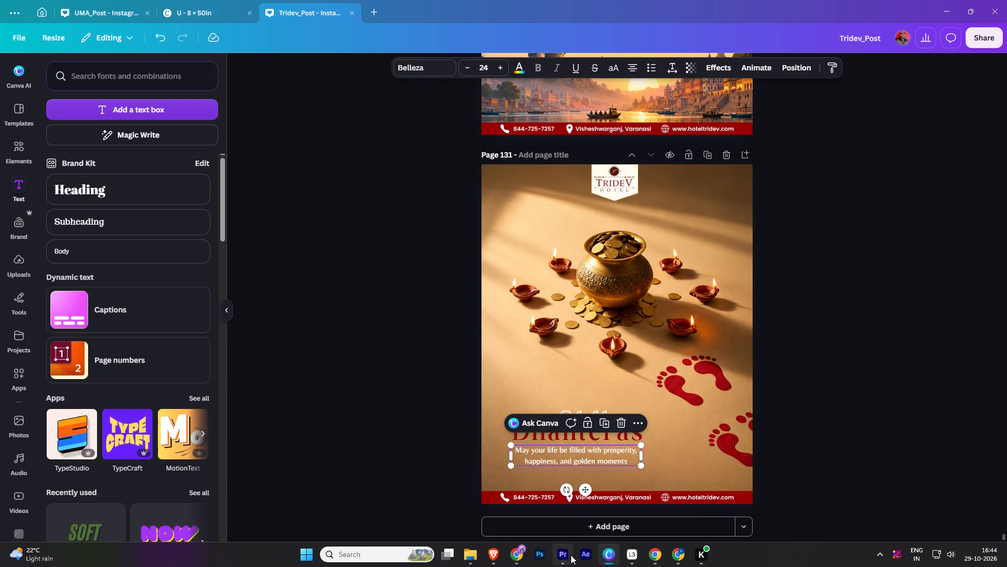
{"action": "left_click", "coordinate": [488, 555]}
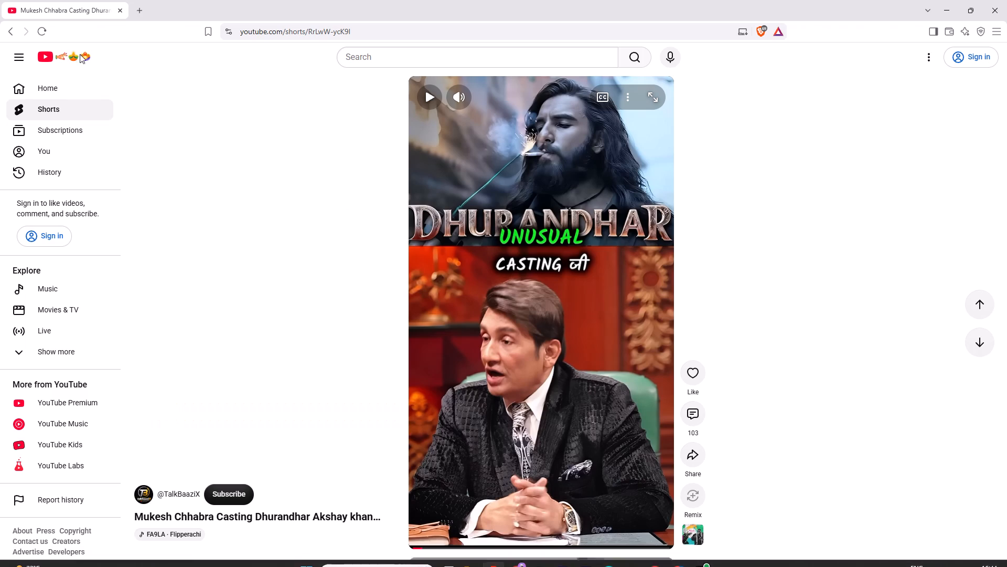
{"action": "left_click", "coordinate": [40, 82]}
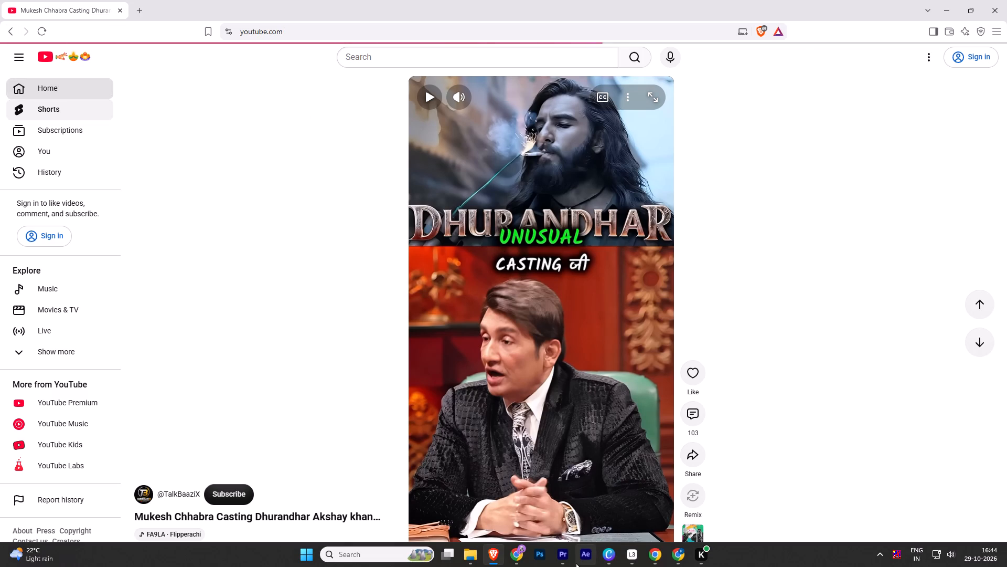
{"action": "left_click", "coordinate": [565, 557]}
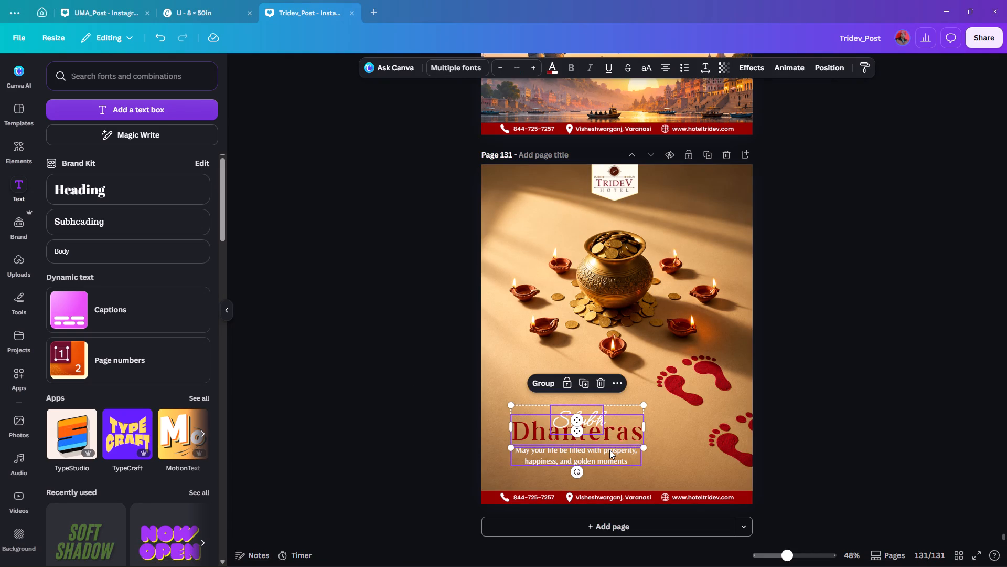
{"action": "left_click", "coordinate": [609, 450], "text": "shift"}
{"action": "left_click_drag", "start_coordinate": [619, 432], "coordinate": [619, 417]}
{"action": "left_click_drag", "start_coordinate": [641, 391], "coordinate": [644, 390], "text": "alt"}
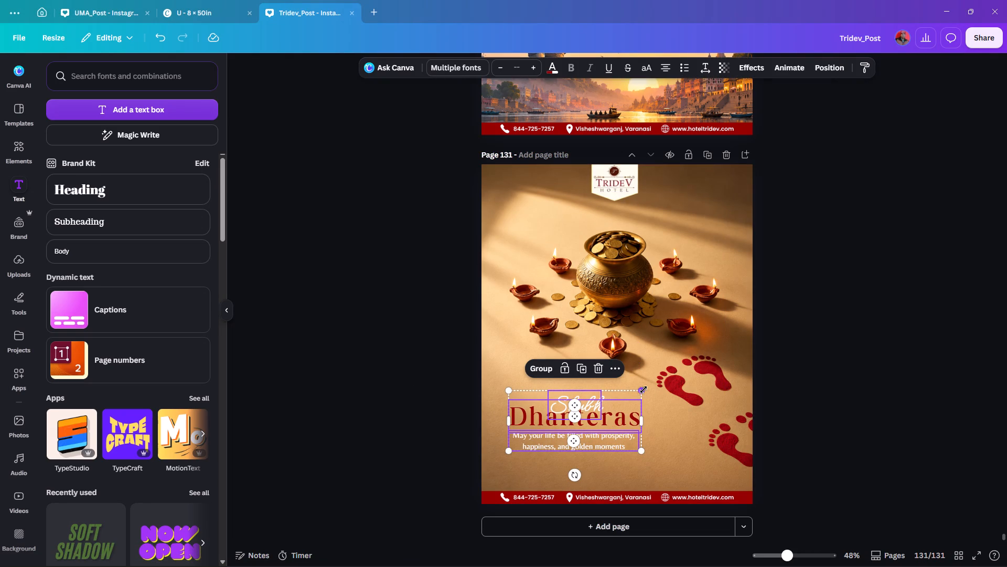
{"action": "left_click_drag", "start_coordinate": [644, 390], "coordinate": [648, 383], "text": "alt"}
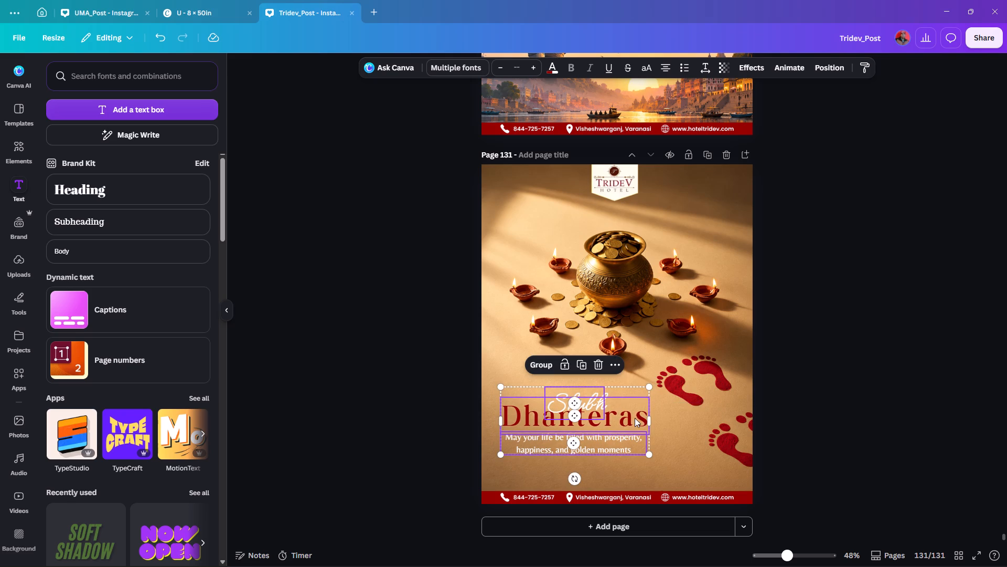
Move the selected heading and greeting block slightly down and nudge it a little to the right.
{"action": "left_click_drag", "start_coordinate": [631, 418], "coordinate": [634, 419]}
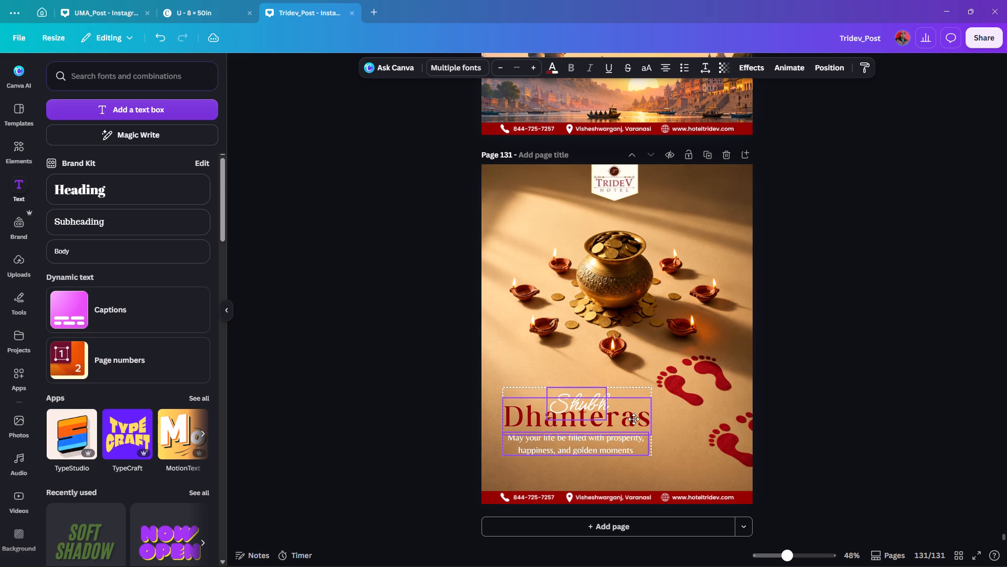
{"action": "left_click_drag", "start_coordinate": [634, 419], "coordinate": [634, 421]}
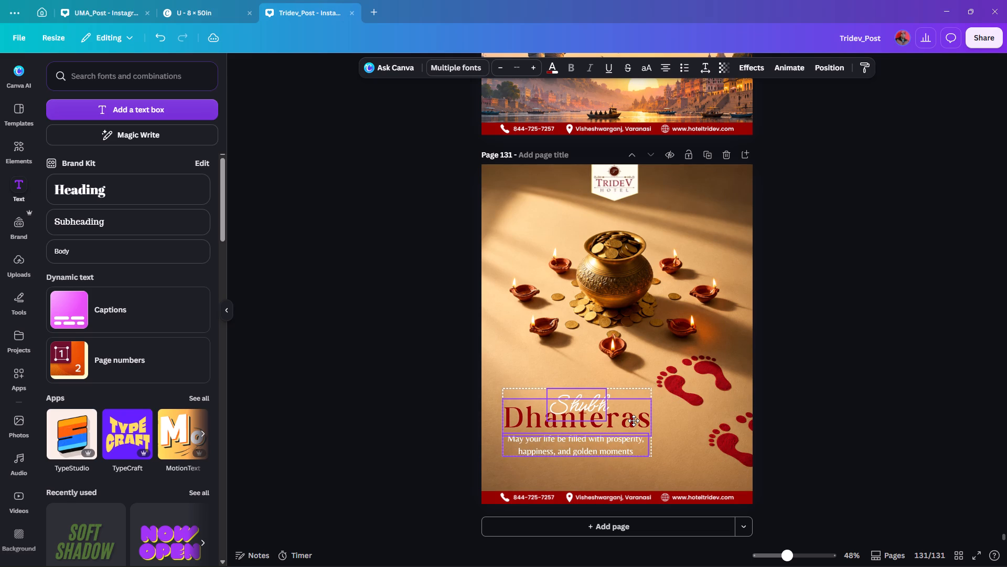
{"action": "left_click_drag", "start_coordinate": [634, 421], "coordinate": [633, 425]}
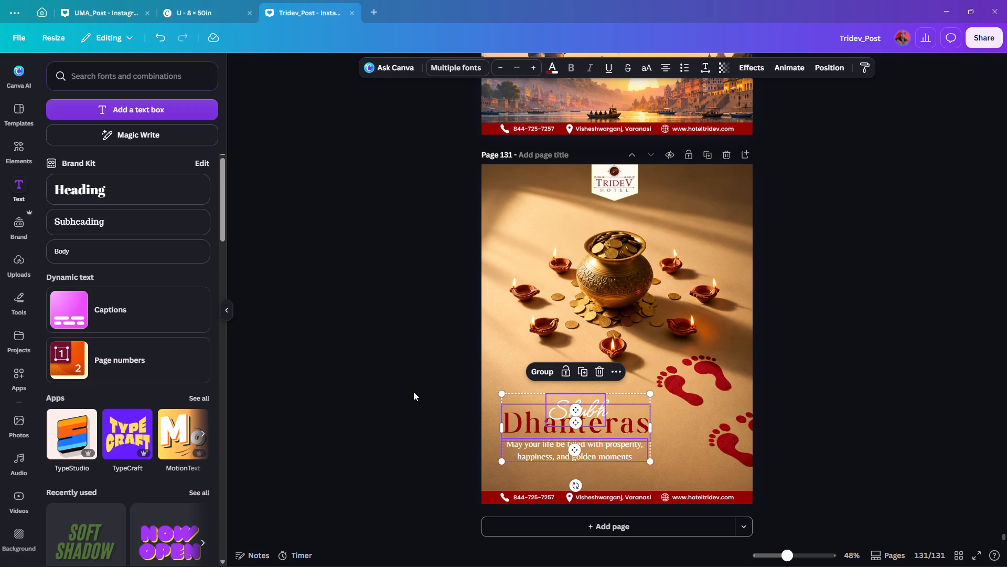
{"action": "key", "text": "Right"}
{"action": "key", "text": "Right"}
{"action": "key", "text": "Right"}
{"action": "key", "text": "Right"}
{"action": "key", "text": "Right"}
{"action": "key", "text": "Right"}
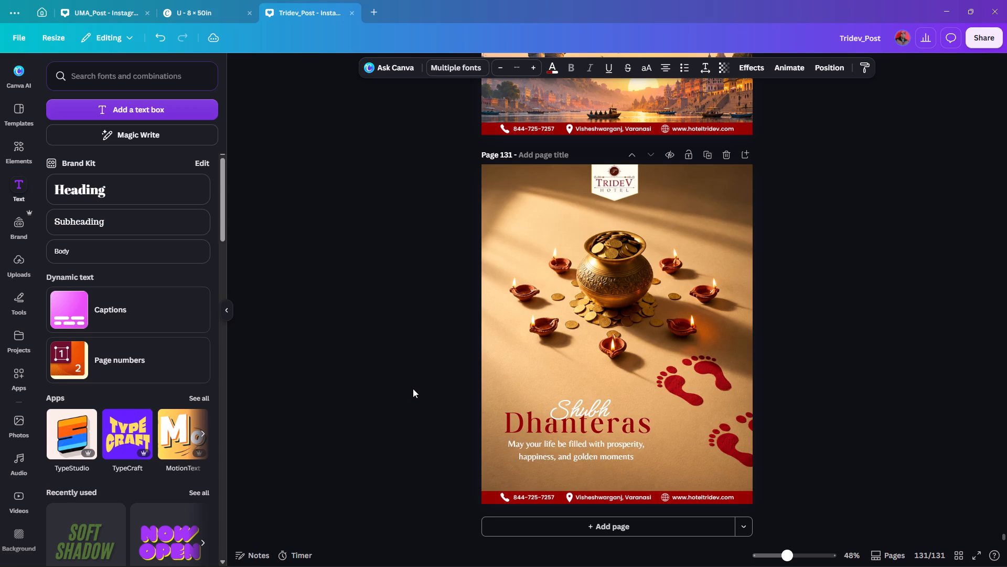
{"action": "double_click", "coordinate": [413, 386]}
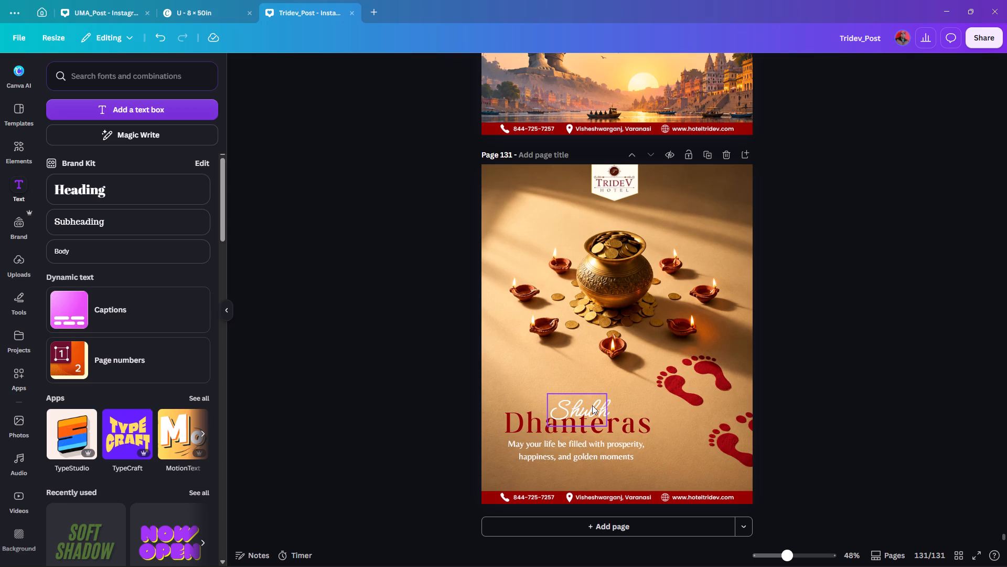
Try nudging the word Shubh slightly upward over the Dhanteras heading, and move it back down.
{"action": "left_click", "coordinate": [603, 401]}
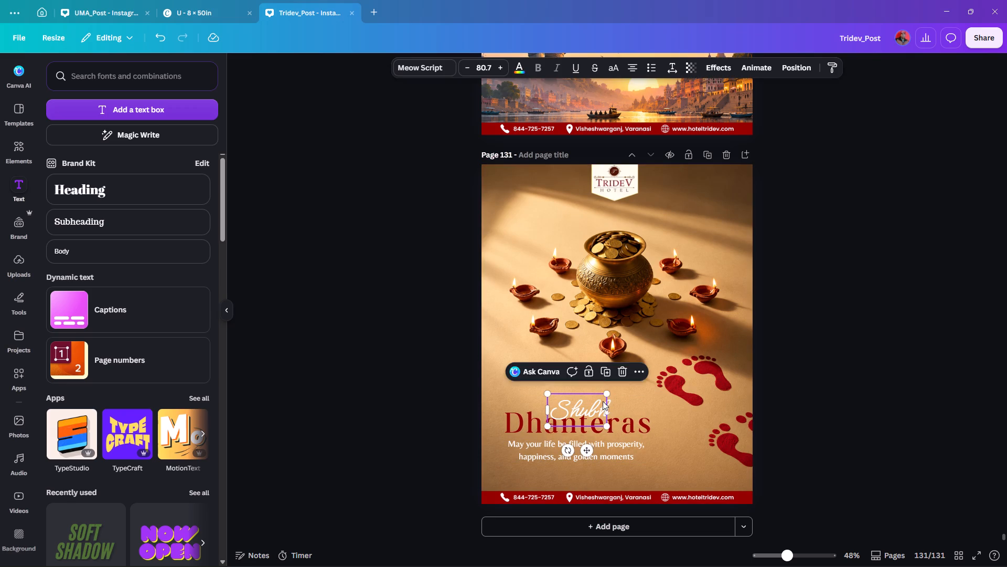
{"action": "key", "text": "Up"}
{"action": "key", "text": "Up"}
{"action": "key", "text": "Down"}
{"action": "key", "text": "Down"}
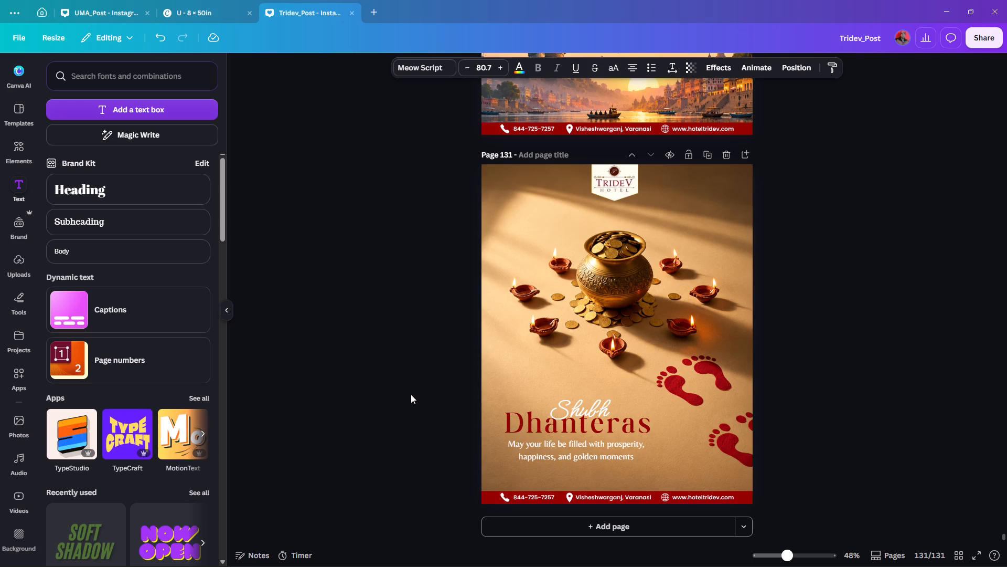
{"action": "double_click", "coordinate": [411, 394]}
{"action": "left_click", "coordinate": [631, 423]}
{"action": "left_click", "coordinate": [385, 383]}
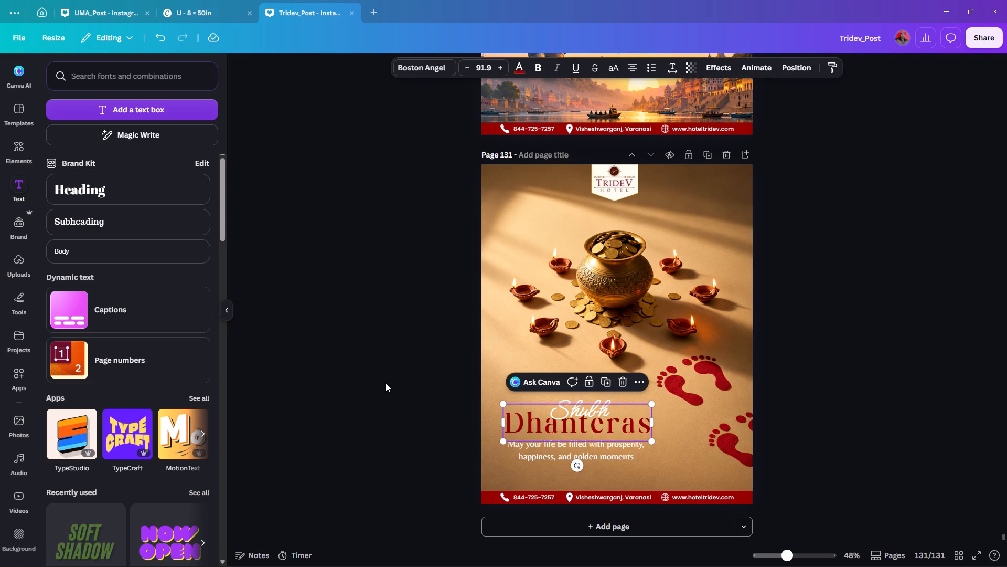
Set the greeting line's font size to 24, and raise it one size at a time to 26.
{"action": "left_click", "coordinate": [583, 450]}
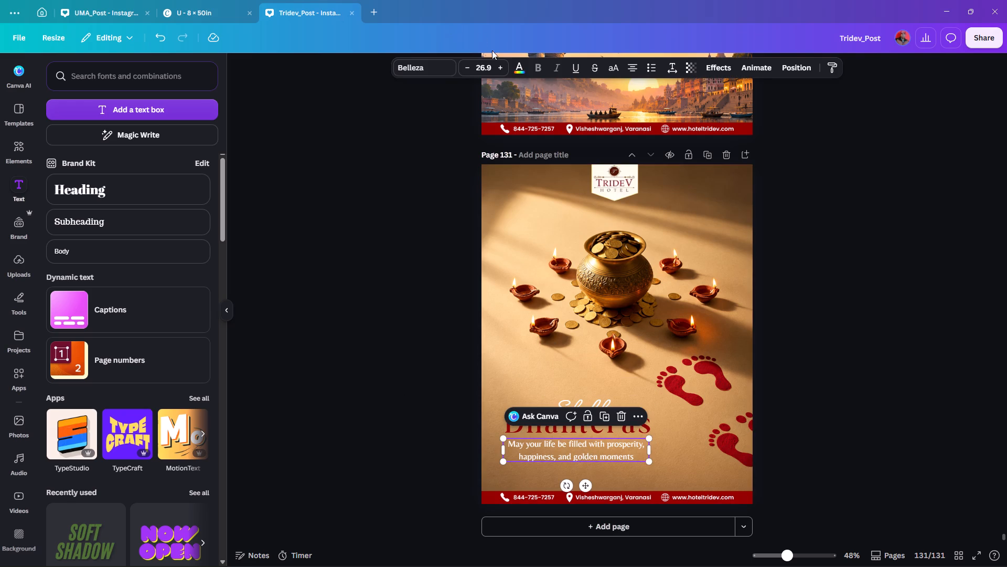
{"action": "left_click", "coordinate": [486, 63]}
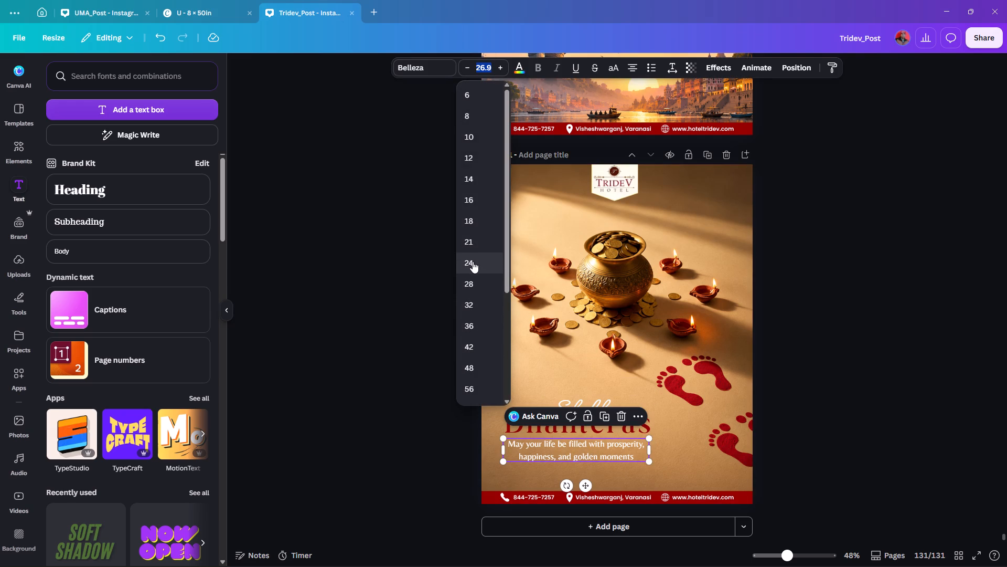
{"action": "left_click", "coordinate": [472, 264]}
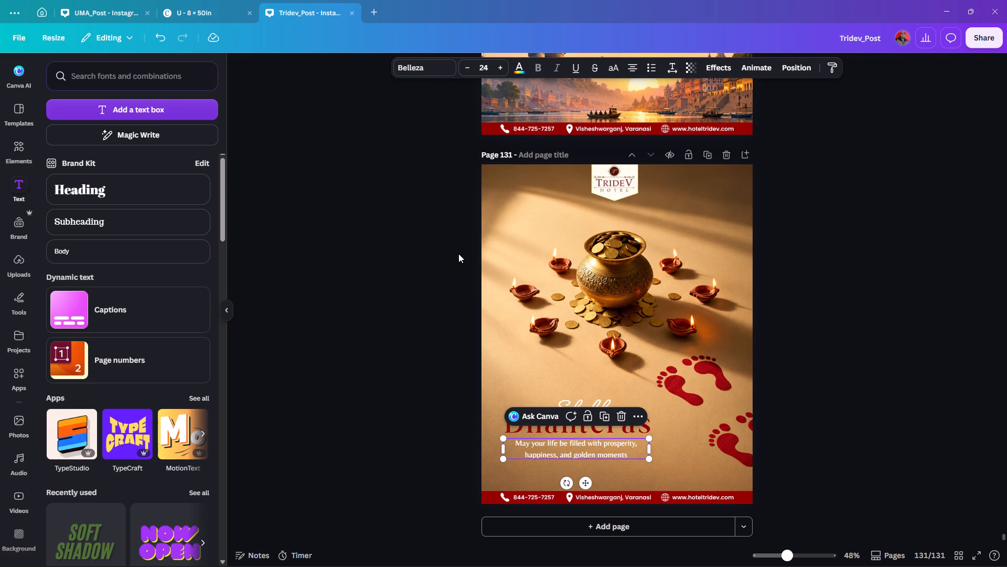
{"action": "double_click", "coordinate": [385, 301]}
{"action": "left_click", "coordinate": [605, 454]}
{"action": "left_click", "coordinate": [501, 69]}
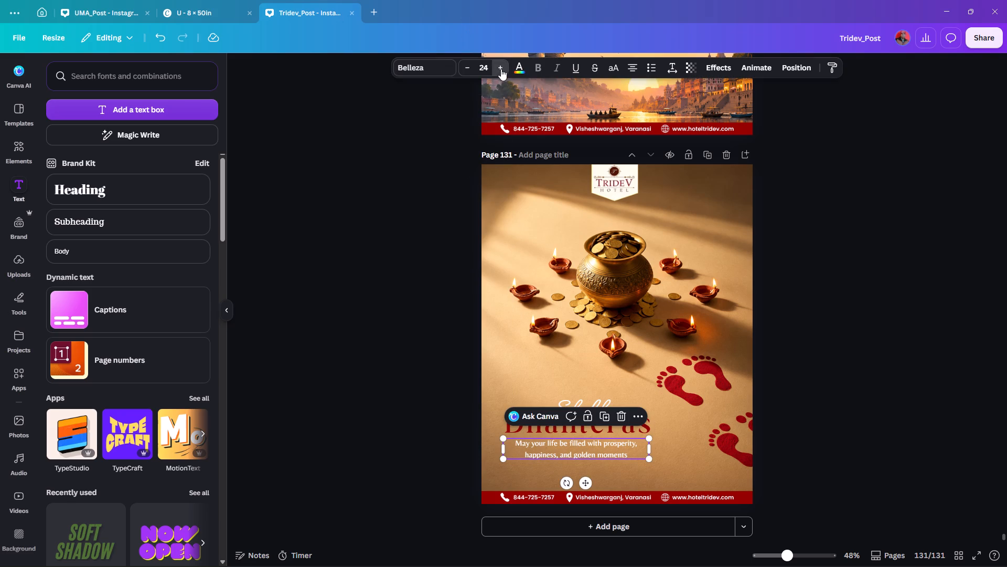
{"action": "double_click", "coordinate": [348, 333]}
{"action": "left_click", "coordinate": [588, 460]}
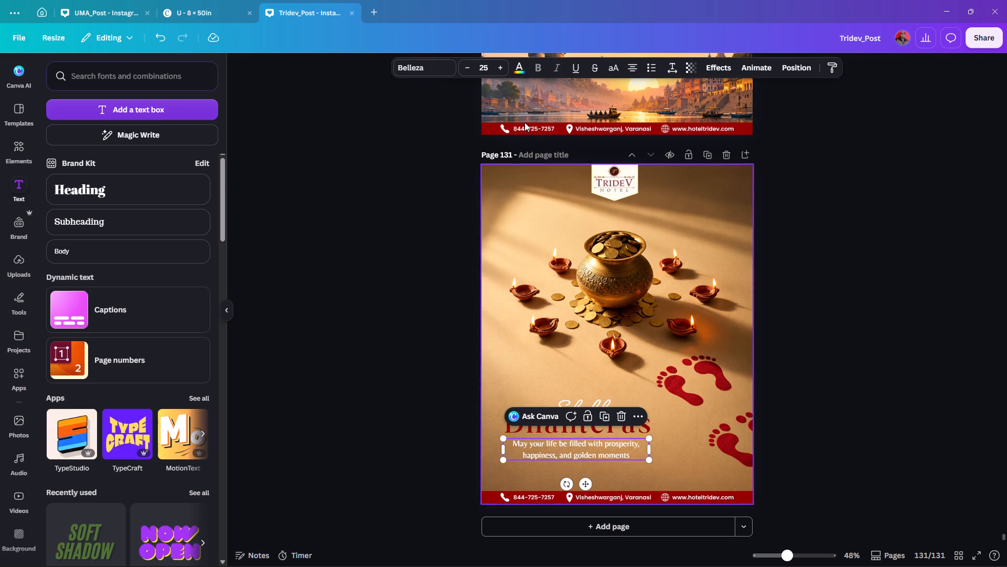
{"action": "left_click", "coordinate": [501, 65]}
{"action": "double_click", "coordinate": [421, 230]}
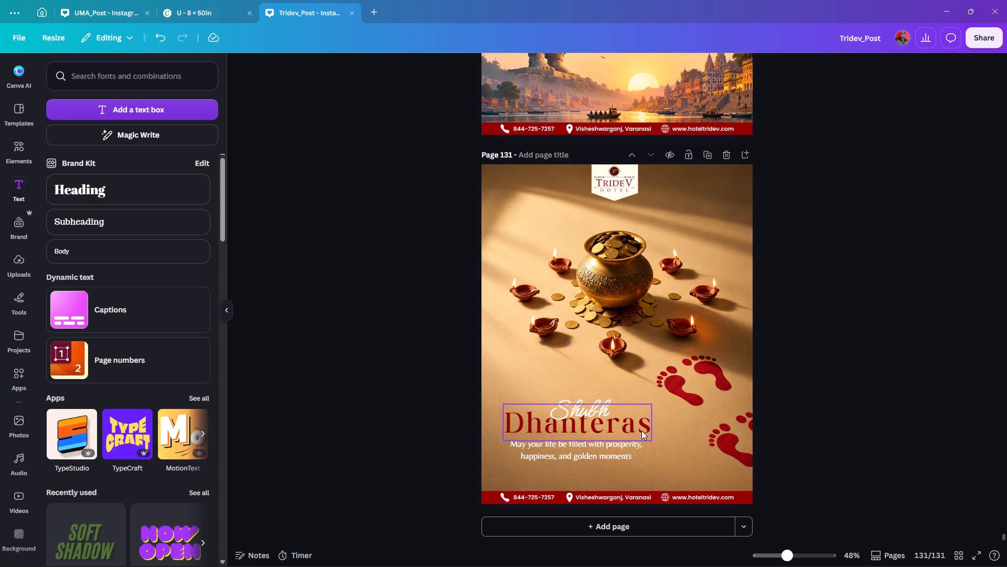
{"action": "left_click", "coordinate": [604, 458]}
{"action": "left_click", "coordinate": [469, 416]}
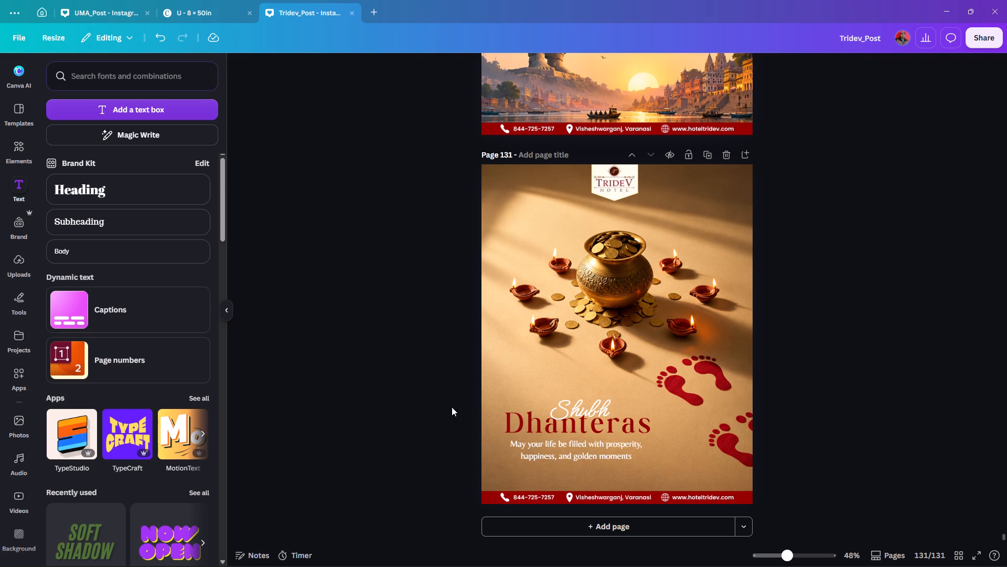
Nudge the greeting line slightly downward beneath the Dhanteras heading.
{"action": "left_click", "coordinate": [614, 453]}
{"action": "key", "text": "Down"}
{"action": "key", "text": "Down"}
{"action": "key", "text": "Down"}
{"action": "key", "text": "Down"}
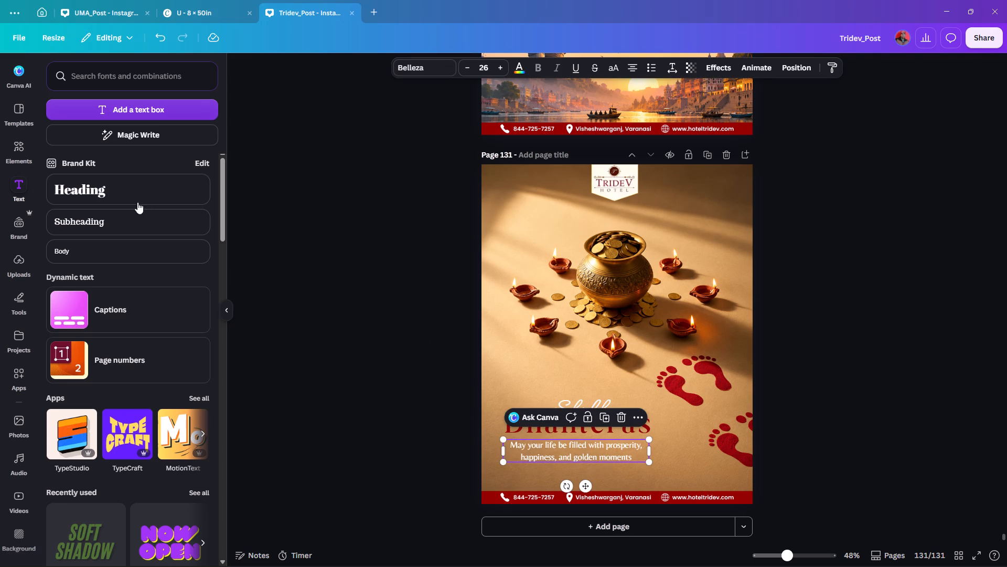
Search the elements library for "line" and show all of the matching graphics.
{"action": "left_click", "coordinate": [15, 156]}
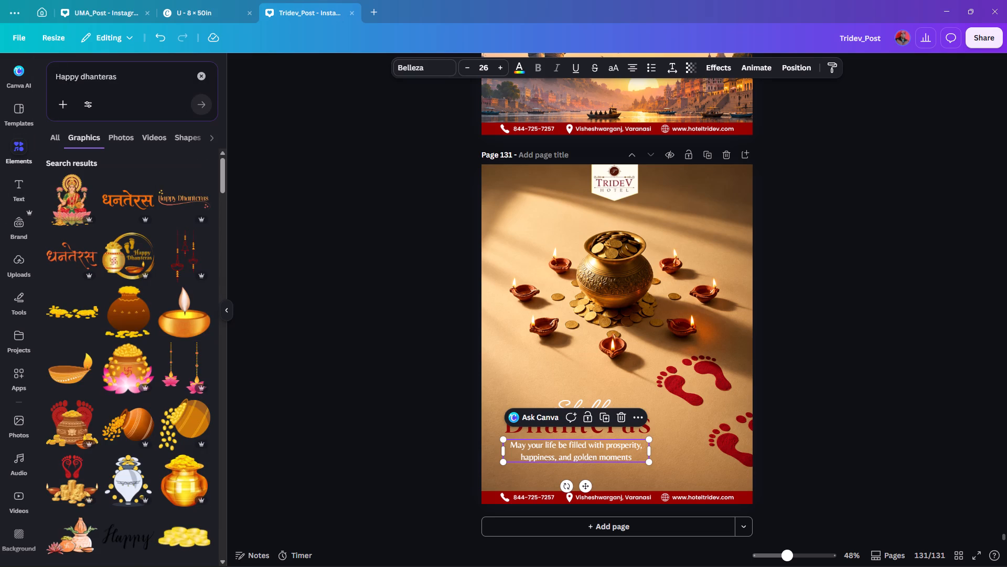
{"action": "left_click", "coordinate": [199, 76]}
{"action": "left_click", "coordinate": [118, 77]}
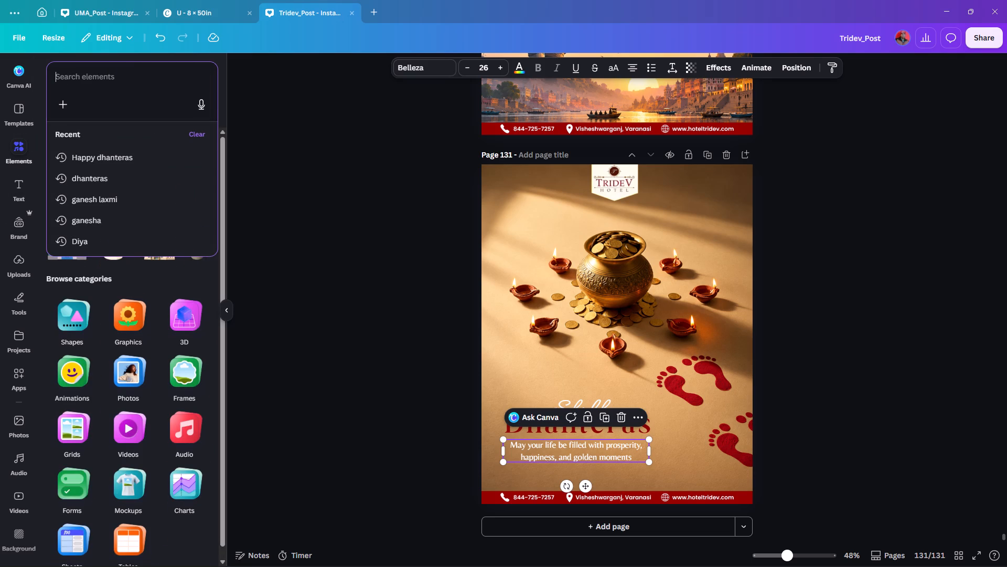
{"action": "type", "text": "line"}
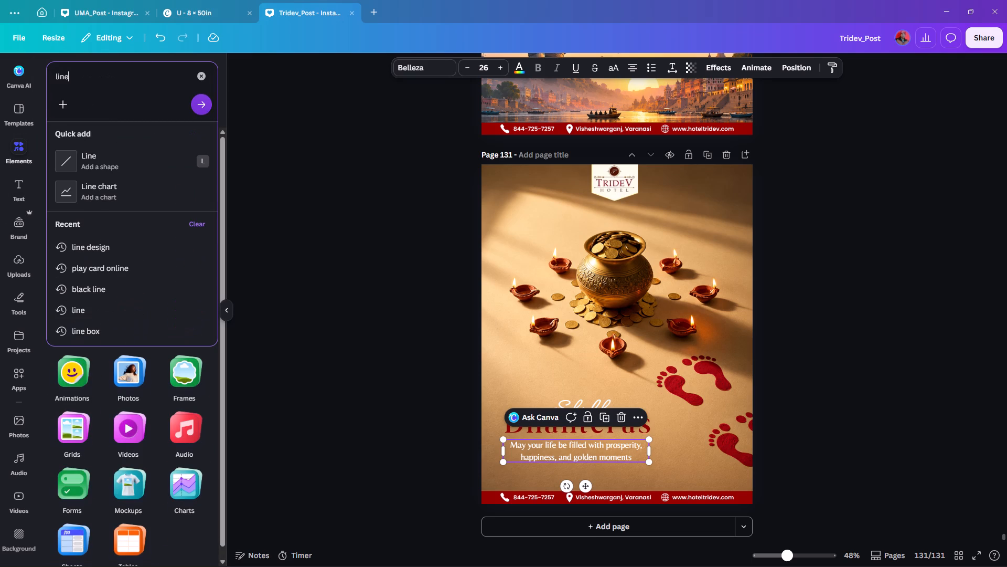
{"action": "key", "text": "Return"}
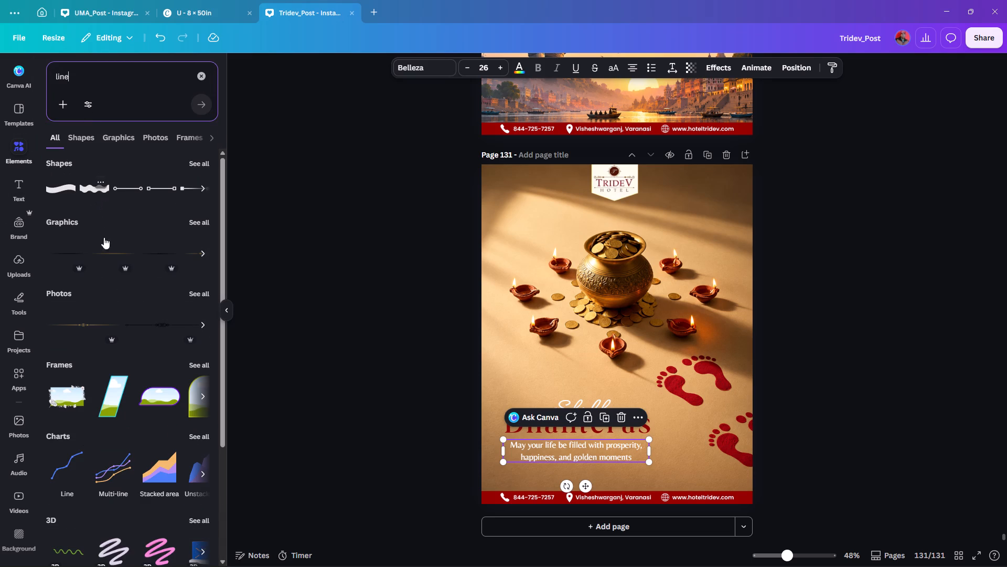
{"action": "left_click", "coordinate": [194, 217]}
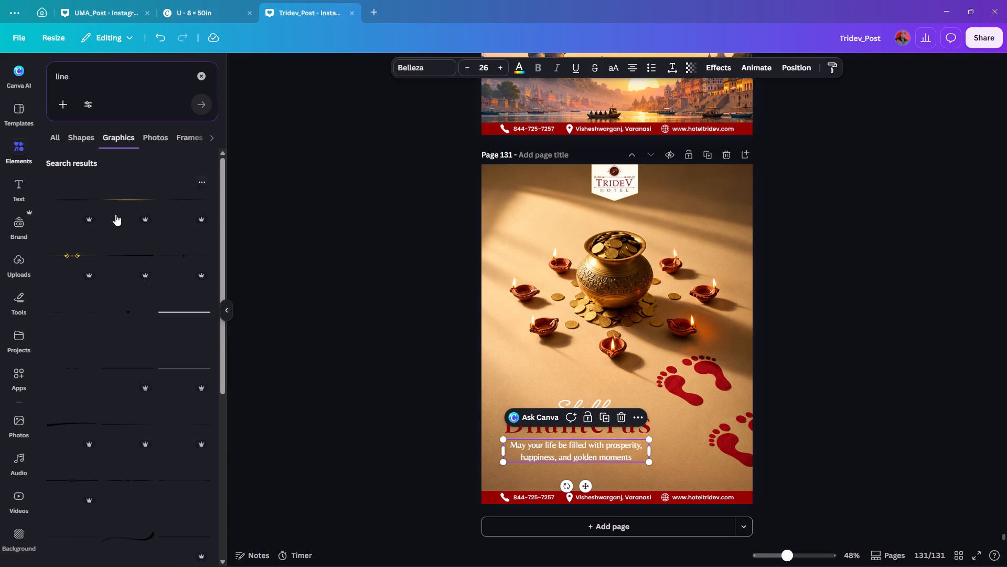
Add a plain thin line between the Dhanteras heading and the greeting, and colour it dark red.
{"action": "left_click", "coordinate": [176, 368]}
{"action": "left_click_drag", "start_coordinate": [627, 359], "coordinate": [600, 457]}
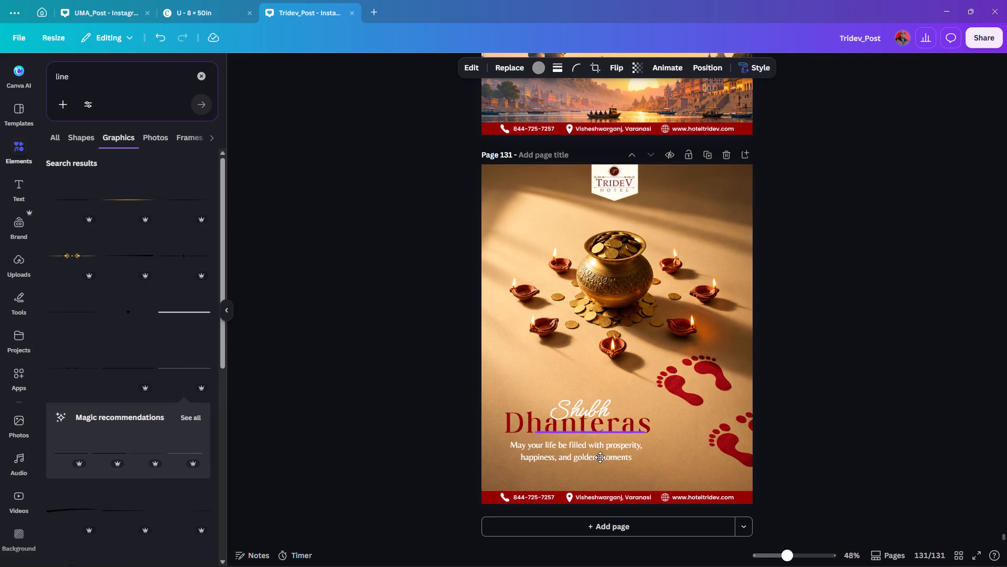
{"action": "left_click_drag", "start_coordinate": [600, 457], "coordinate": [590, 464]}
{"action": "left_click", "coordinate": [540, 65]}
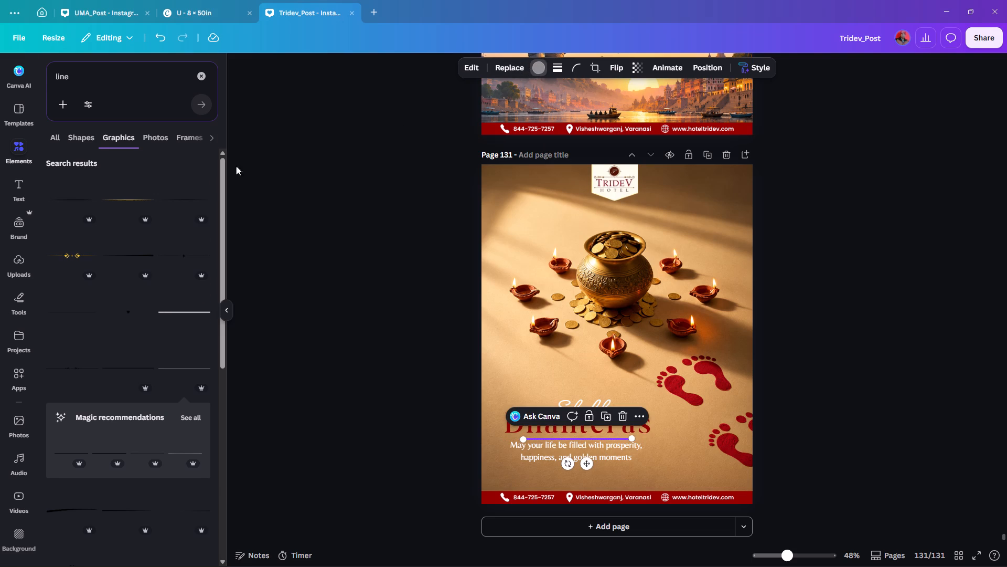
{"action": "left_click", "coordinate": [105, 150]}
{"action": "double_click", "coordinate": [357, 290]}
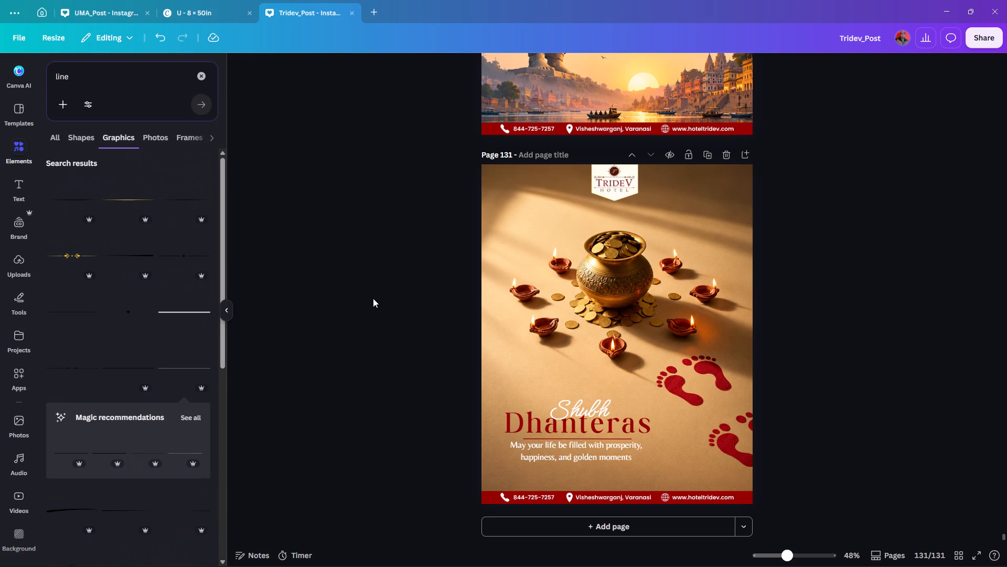
Examine the heading, divider line and greeting up close, and review the layout of the whole page.
{"action": "scroll", "coordinate": [628, 444], "scroll_direction": "up", "scroll_amount": 3, "text": "ctrl"}
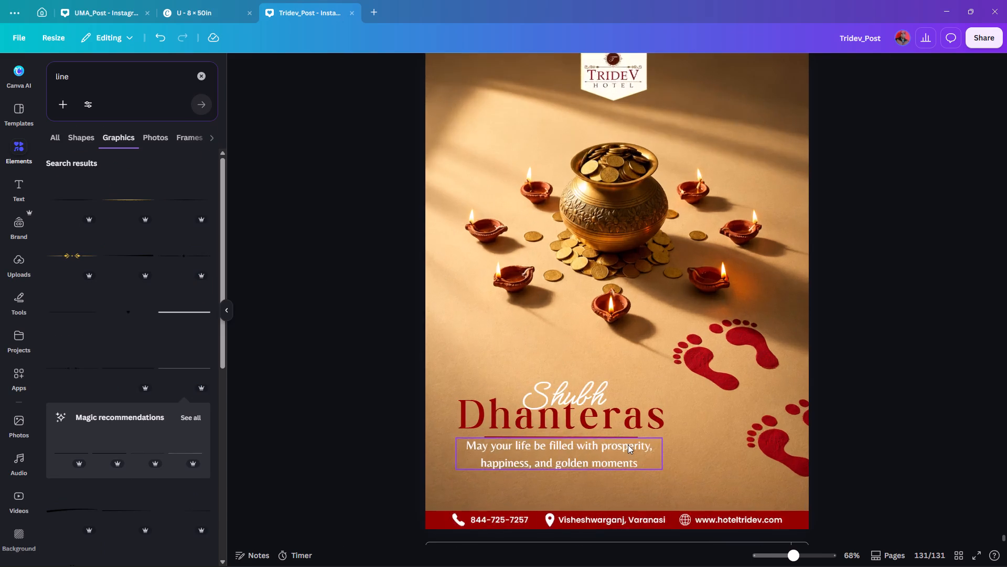
{"action": "scroll", "coordinate": [628, 445], "scroll_direction": "up", "scroll_amount": 5, "text": "ctrl"}
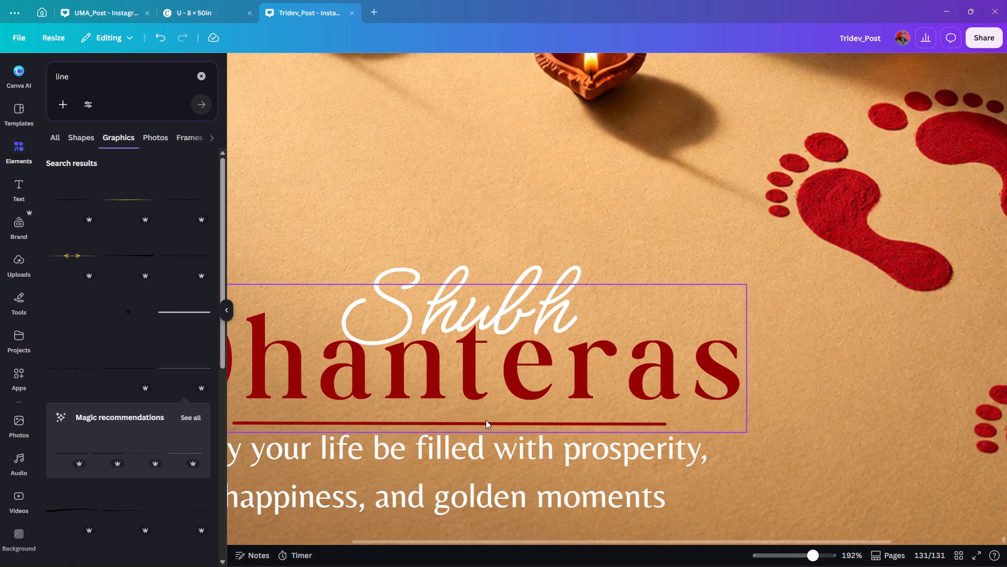
{"action": "scroll", "coordinate": [486, 420], "scroll_direction": "up", "scroll_amount": 1, "text": "ctrl"}
{"action": "scroll", "coordinate": [528, 421], "scroll_direction": "down", "scroll_amount": 3, "text": "ctrl"}
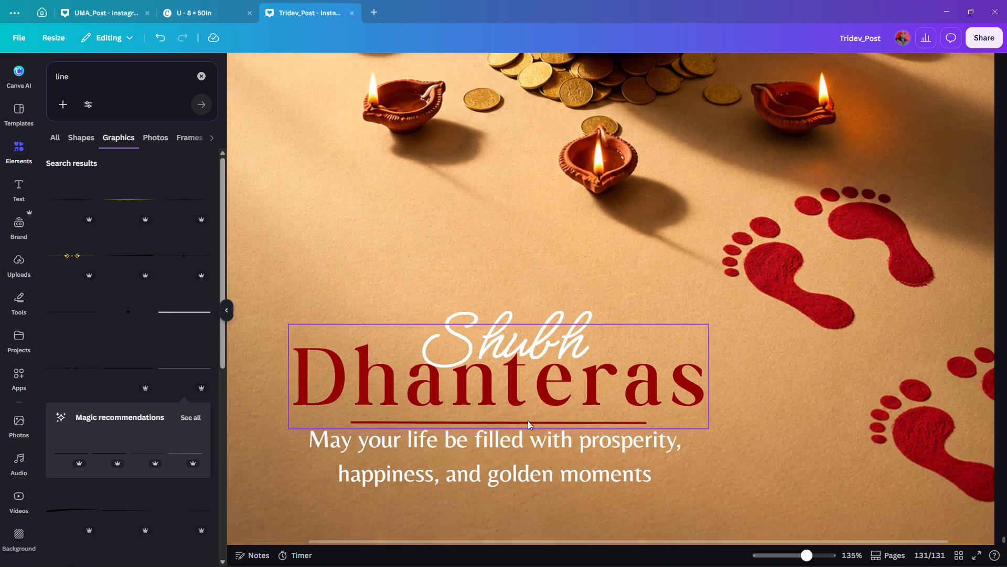
{"action": "scroll", "coordinate": [528, 421], "scroll_direction": "down", "scroll_amount": 5, "text": "ctrl"}
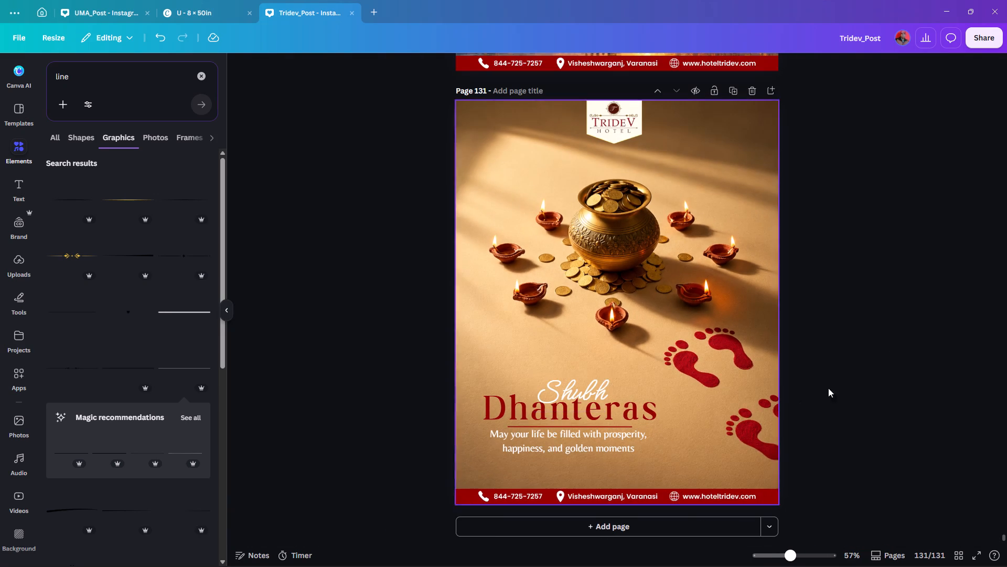
{"action": "scroll", "coordinate": [871, 333], "scroll_direction": "up", "scroll_amount": 1, "text": "ctrl"}
{"action": "scroll", "coordinate": [871, 335], "scroll_direction": "down", "scroll_amount": 2, "text": "ctrl"}
{"action": "left_click", "coordinate": [871, 335]}
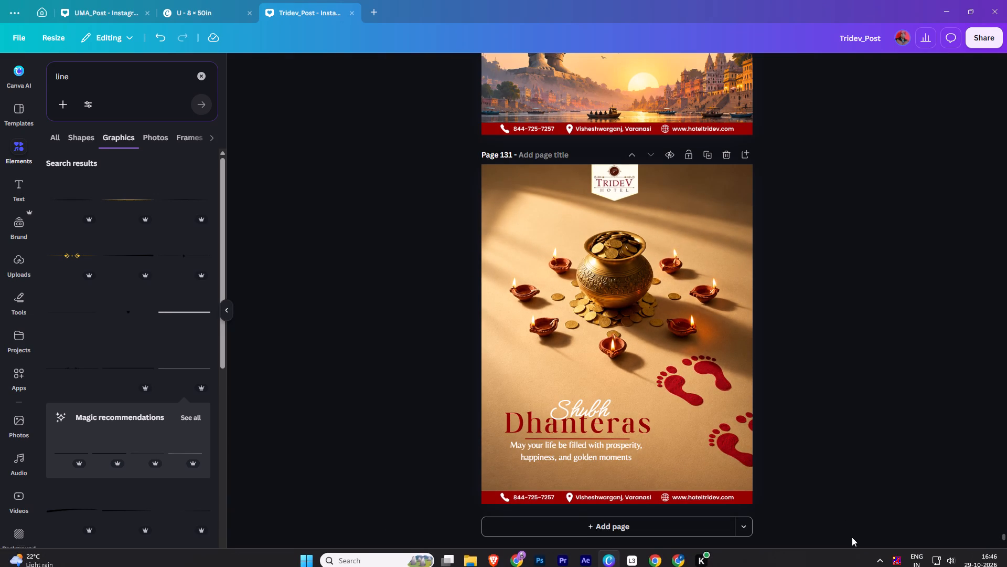
{"action": "left_click", "coordinate": [851, 554]}
{"action": "left_click", "coordinate": [859, 504]}
{"action": "double_click", "coordinate": [798, 371]}
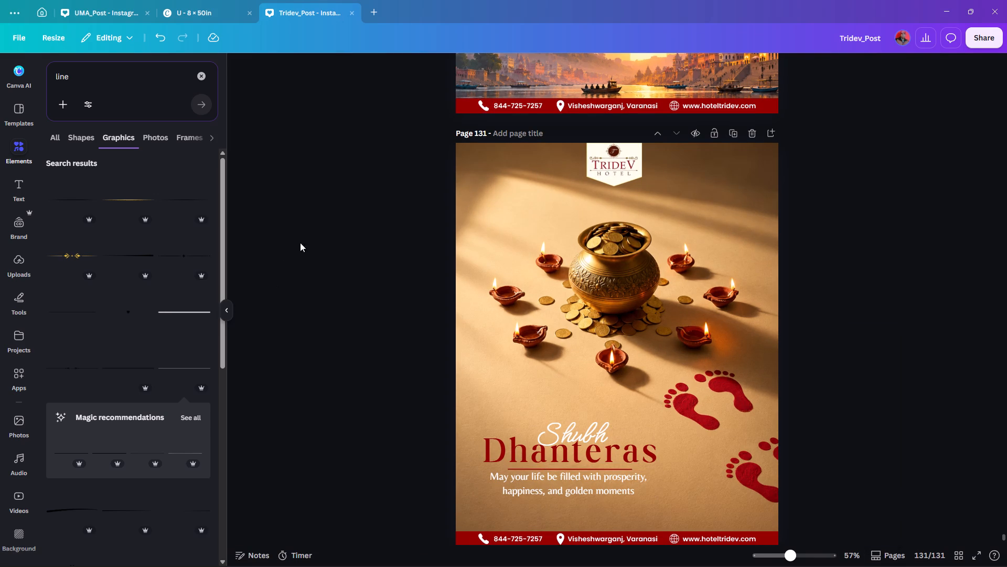
Add a thin line graphic with ornamental ends and place it between the Dhanteras heading and the greeting.
{"action": "scroll", "coordinate": [137, 310], "scroll_direction": "down", "scroll_amount": 2}
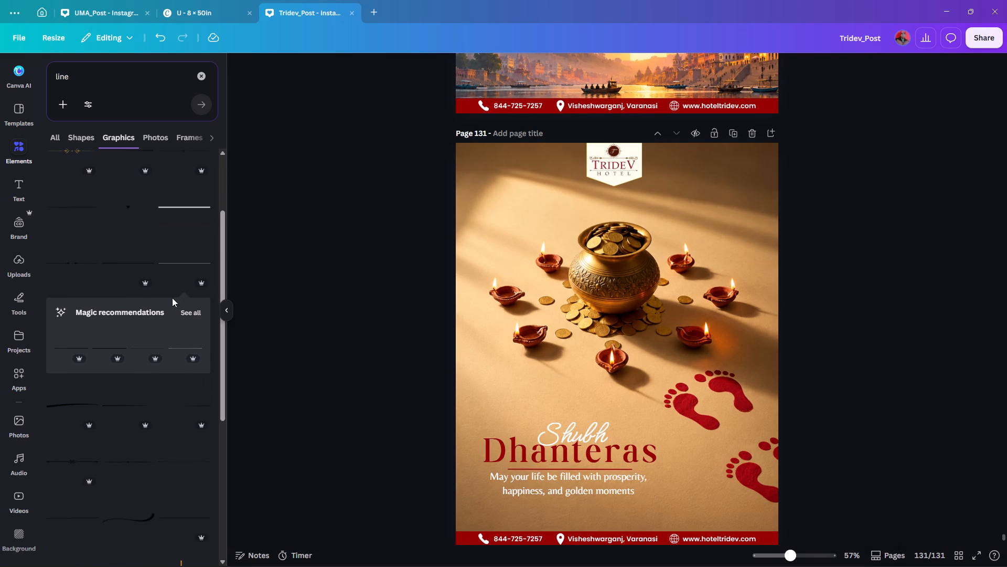
{"action": "scroll", "coordinate": [128, 344], "scroll_direction": "down", "scroll_amount": 2}
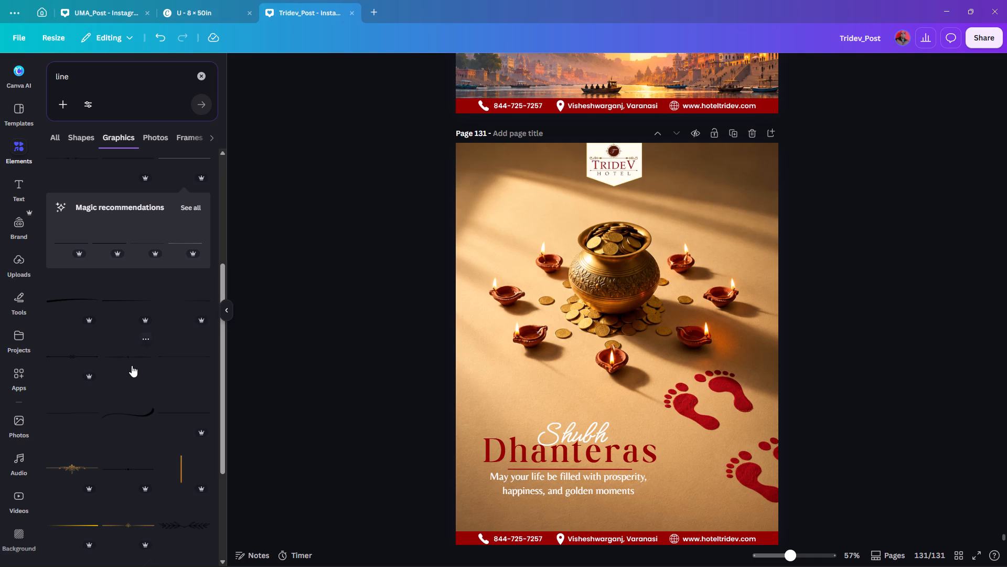
{"action": "left_click", "coordinate": [183, 355]}
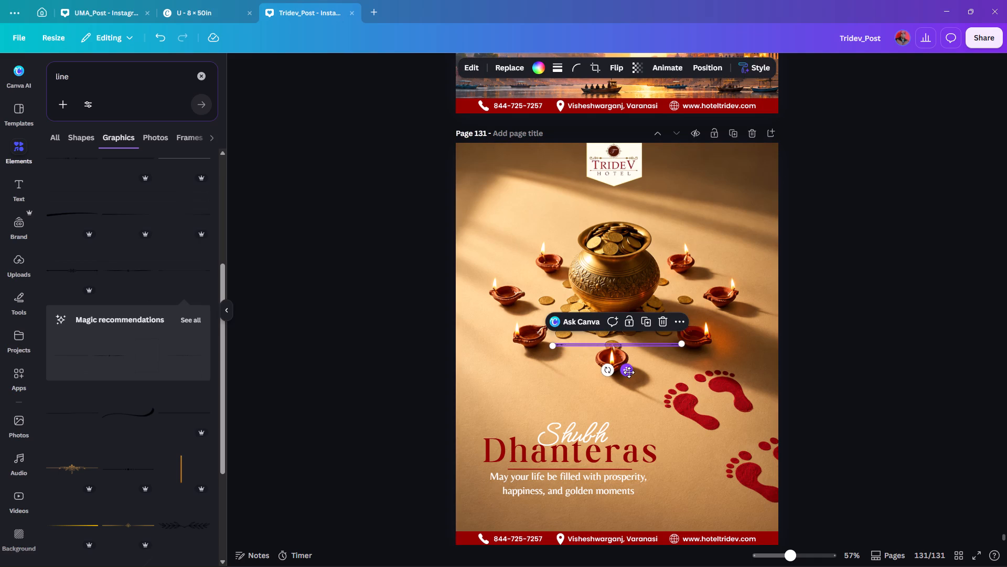
{"action": "left_click_drag", "start_coordinate": [629, 372], "coordinate": [579, 496]}
Try vivid red #b60000 on the ornamental line, and settle on the dark red of the heading.
{"action": "left_click", "coordinate": [540, 68]}
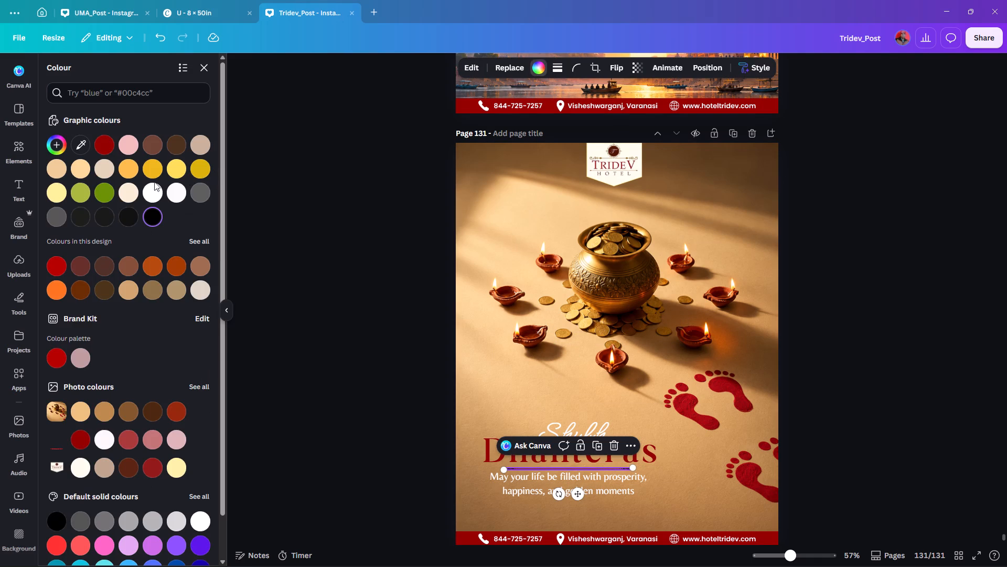
{"action": "left_click", "coordinate": [58, 262]}
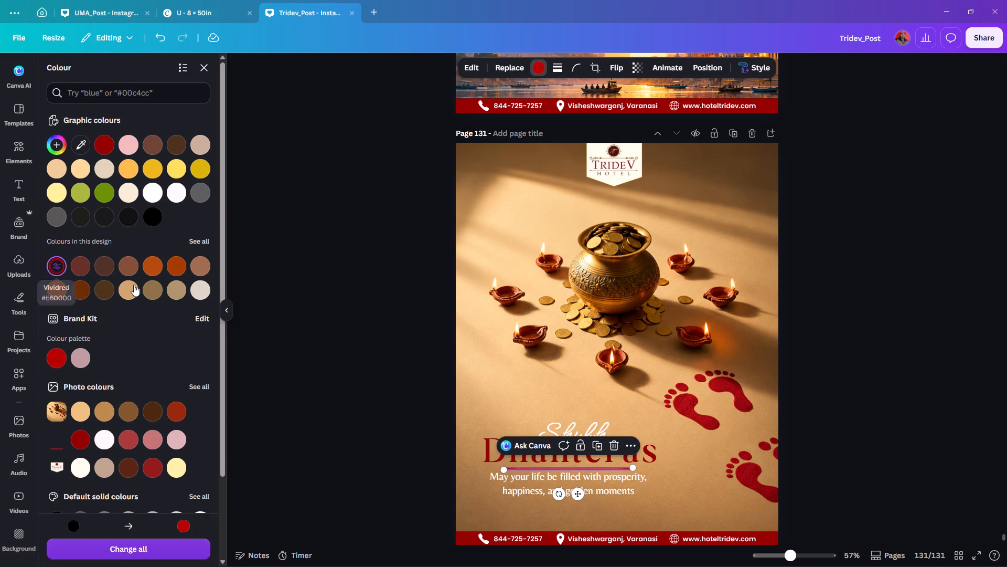
{"action": "left_click", "coordinate": [101, 144]}
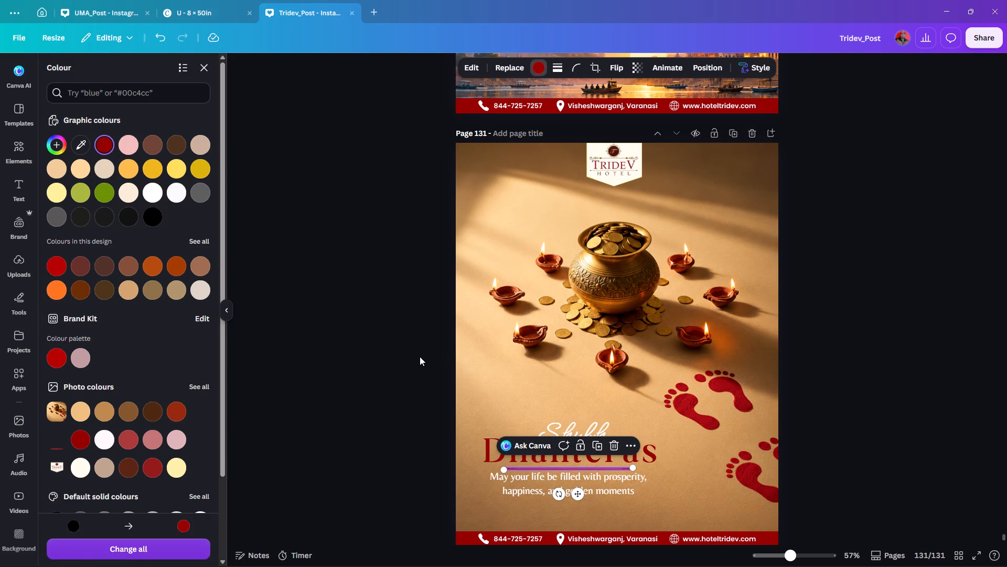
{"action": "double_click", "coordinate": [420, 356]}
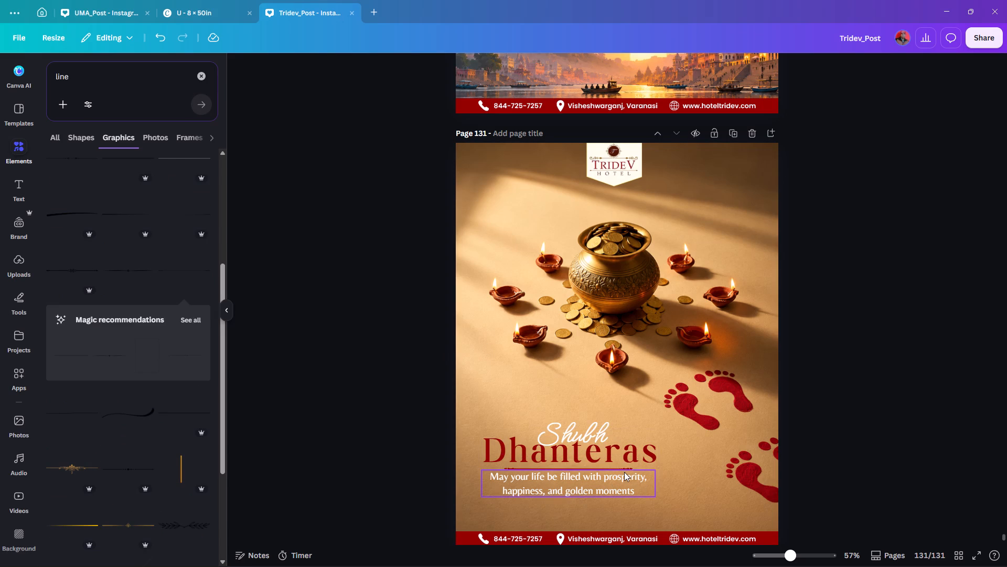
Move the Dhanteras heading up out of the way, shift the ornamental line slightly up, and delete the plain line behind it.
{"action": "left_click", "coordinate": [614, 482]}
{"action": "key", "text": "ctrl+z"}
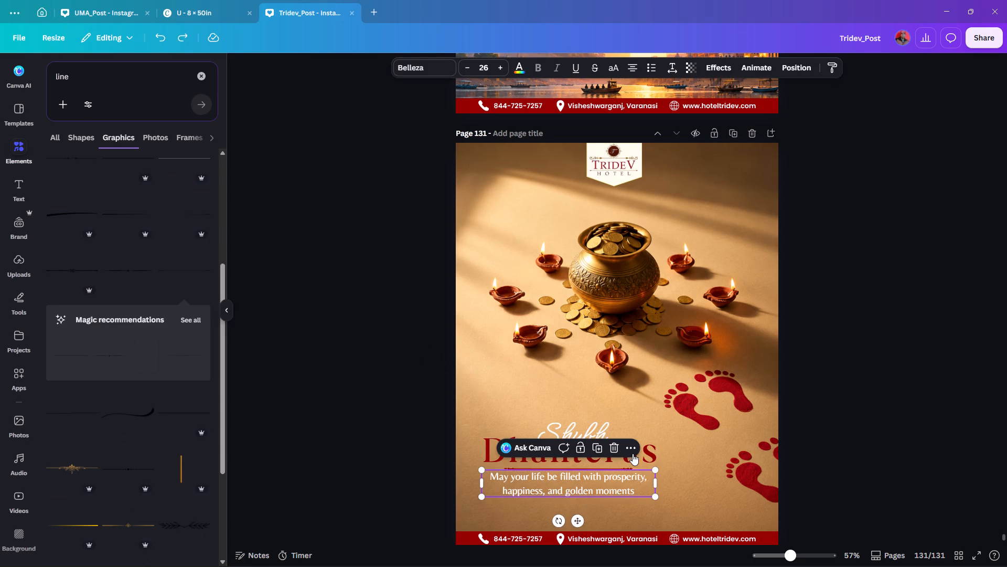
{"action": "left_click", "coordinate": [642, 454]}
{"action": "left_click_drag", "start_coordinate": [646, 454], "coordinate": [641, 446]}
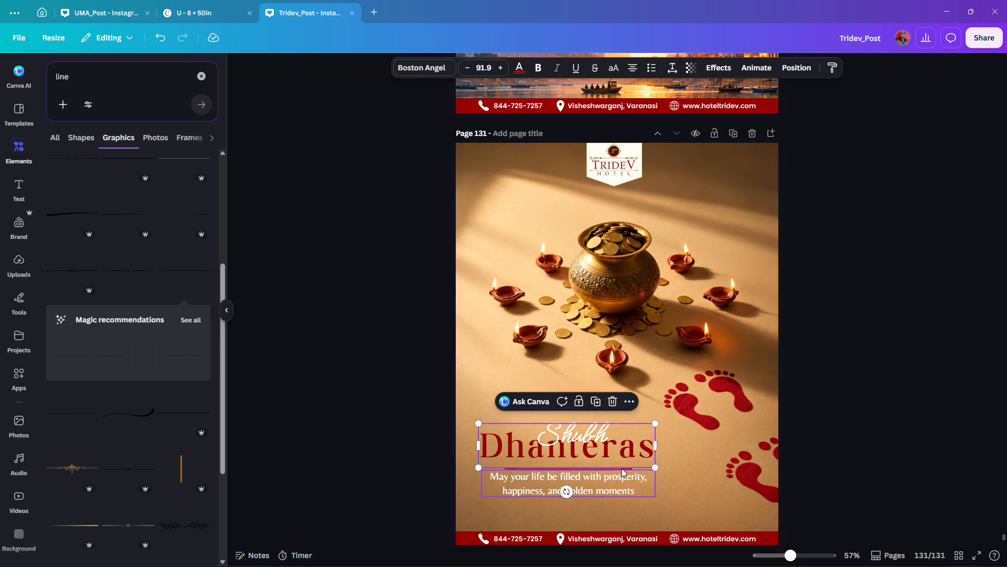
{"action": "left_click_drag", "start_coordinate": [625, 451], "coordinate": [625, 444]}
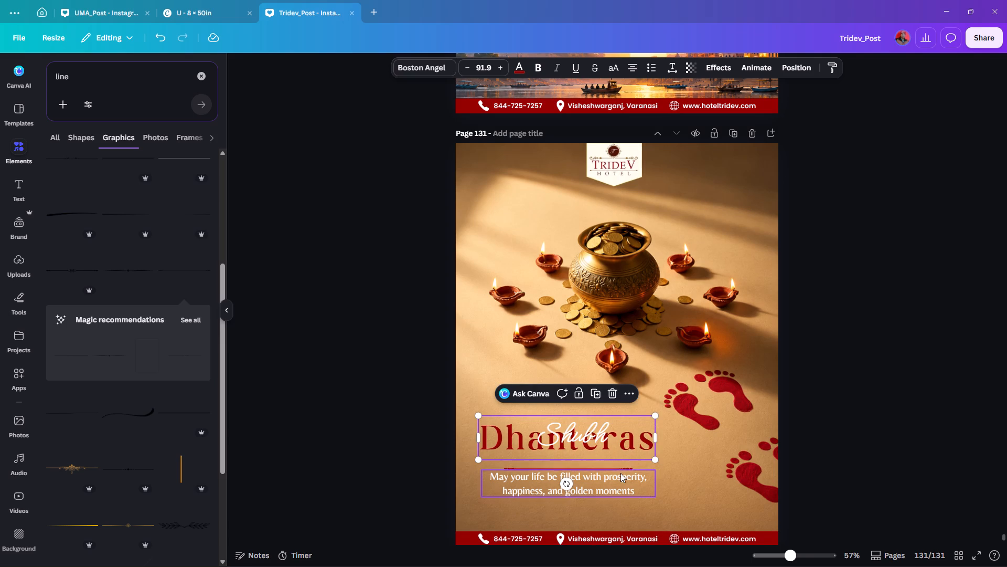
{"action": "scroll", "coordinate": [620, 473], "scroll_direction": "up", "scroll_amount": 8, "text": "ctrl"}
{"action": "left_click_drag", "start_coordinate": [650, 455], "coordinate": [649, 446]}
{"action": "left_click", "coordinate": [647, 456]}
{"action": "key", "text": "Delete"}
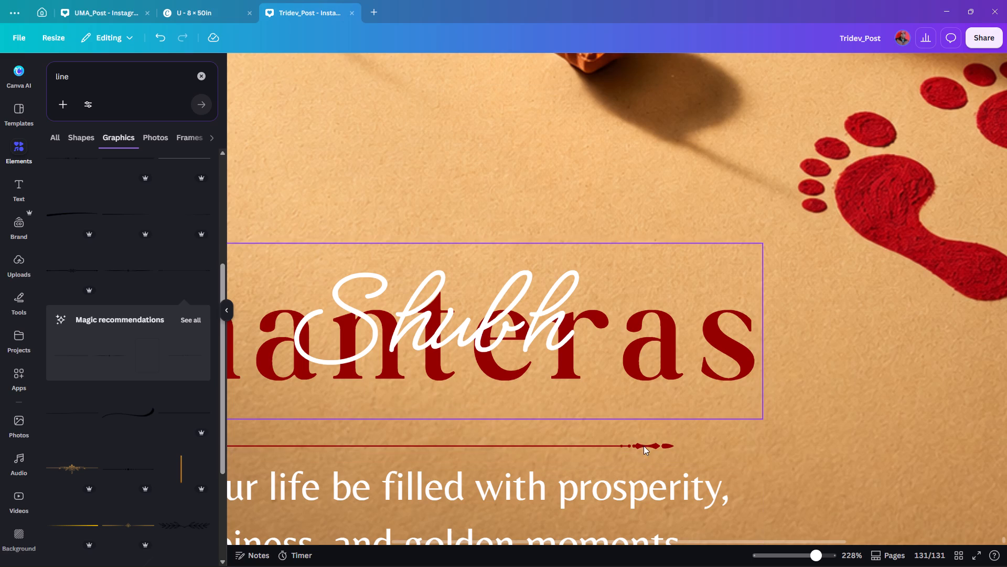
Move the Dhanteras heading back down below Shubh, just above the ornamental line, and nudge it slightly to the right.
{"action": "scroll", "coordinate": [647, 459], "scroll_direction": "down", "scroll_amount": 5, "text": "ctrl"}
{"action": "left_click_drag", "start_coordinate": [649, 418], "coordinate": [650, 439]}
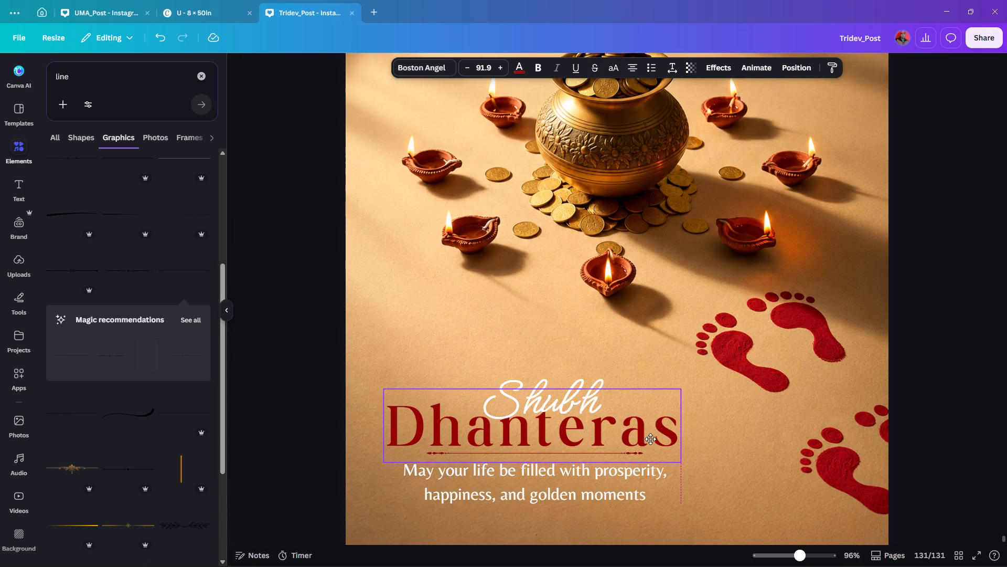
{"action": "left_click_drag", "start_coordinate": [650, 439], "coordinate": [651, 439]}
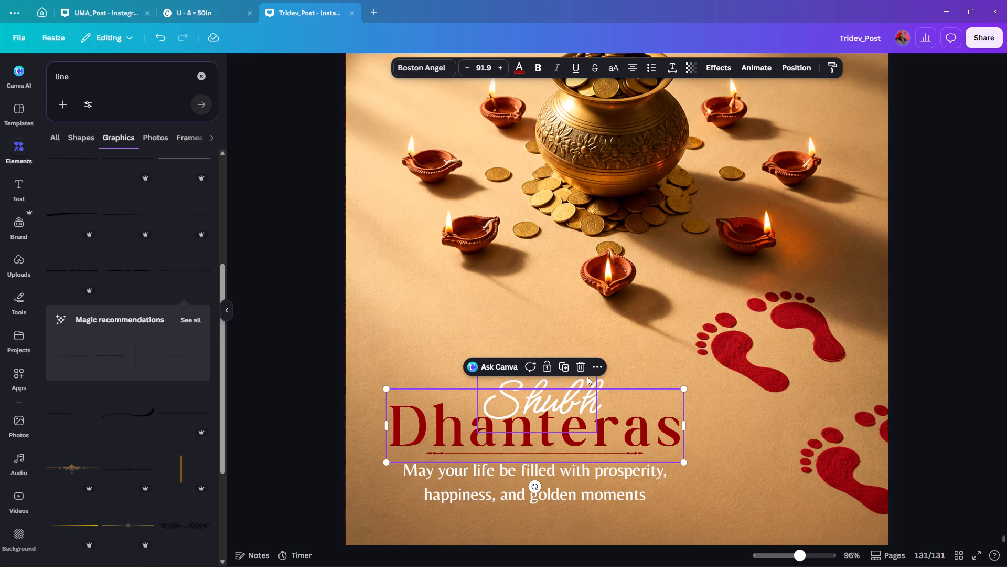
Align Shubh, the Dhanteras heading, the ornamental line and the greeting to one another on their horizontal centres.
{"action": "left_click", "coordinate": [791, 68]}
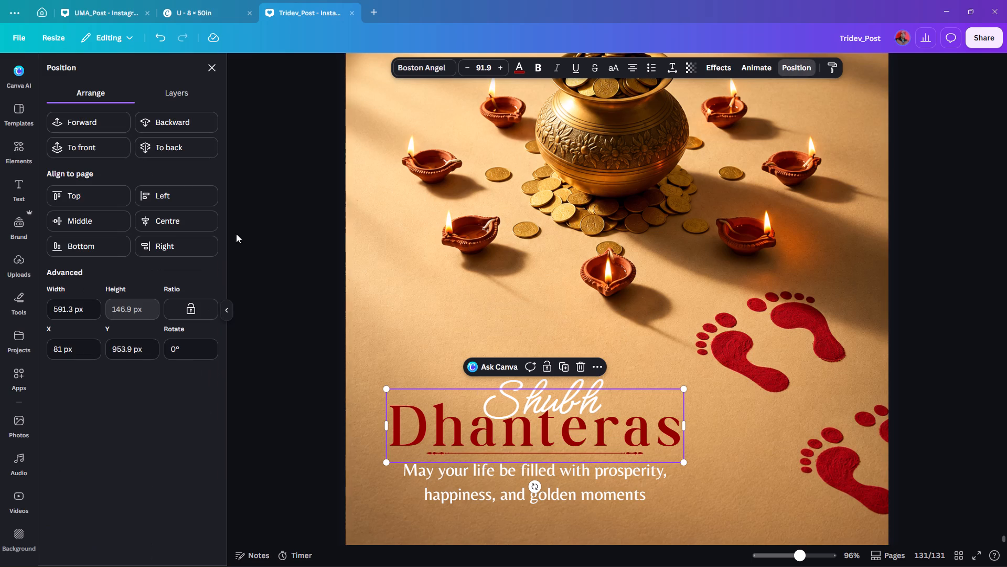
{"action": "left_click", "coordinate": [585, 382], "text": "shift"}
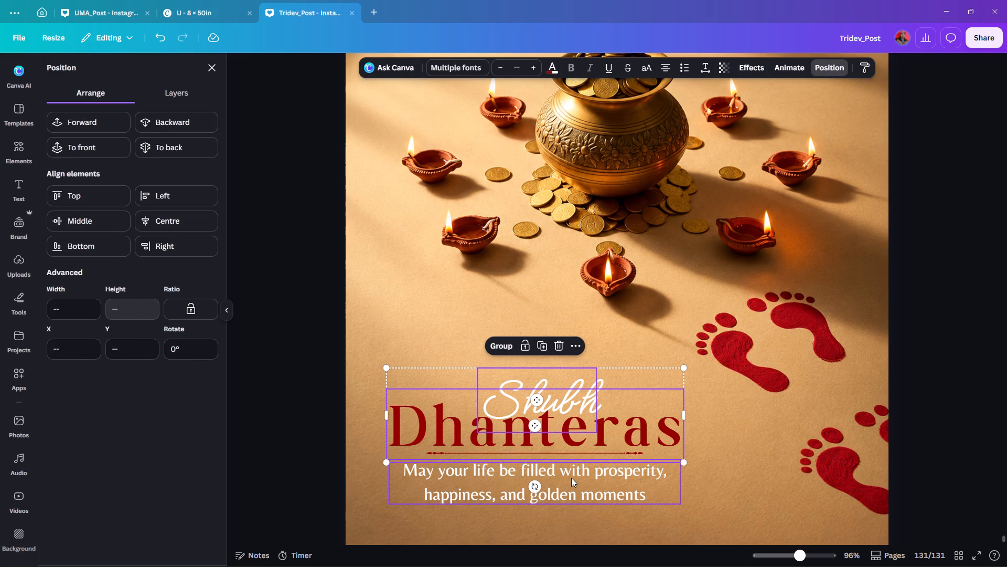
{"action": "left_click", "coordinate": [571, 479], "text": "shift"}
{"action": "left_click", "coordinate": [286, 385]}
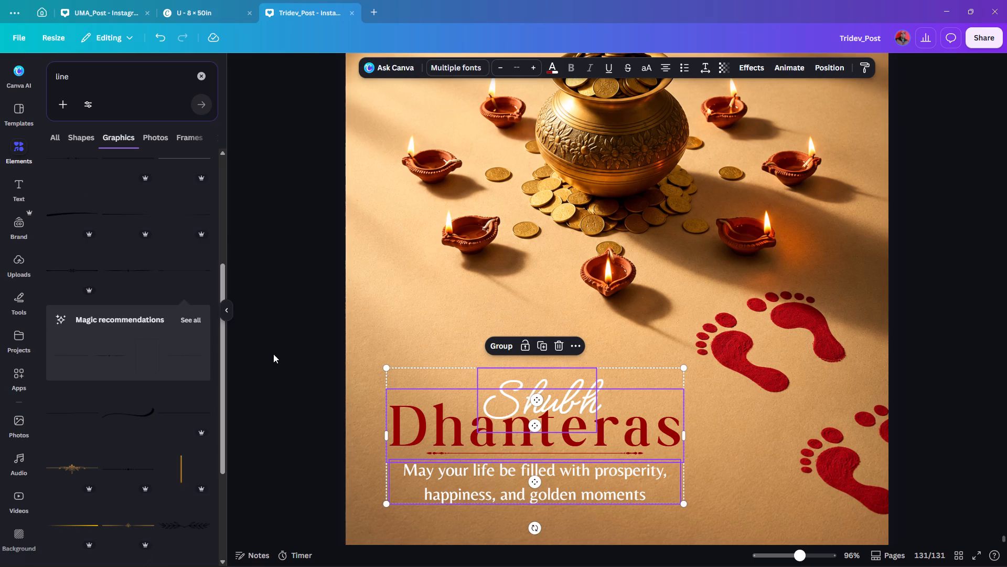
{"action": "left_click_drag", "start_coordinate": [274, 354], "coordinate": [579, 501]}
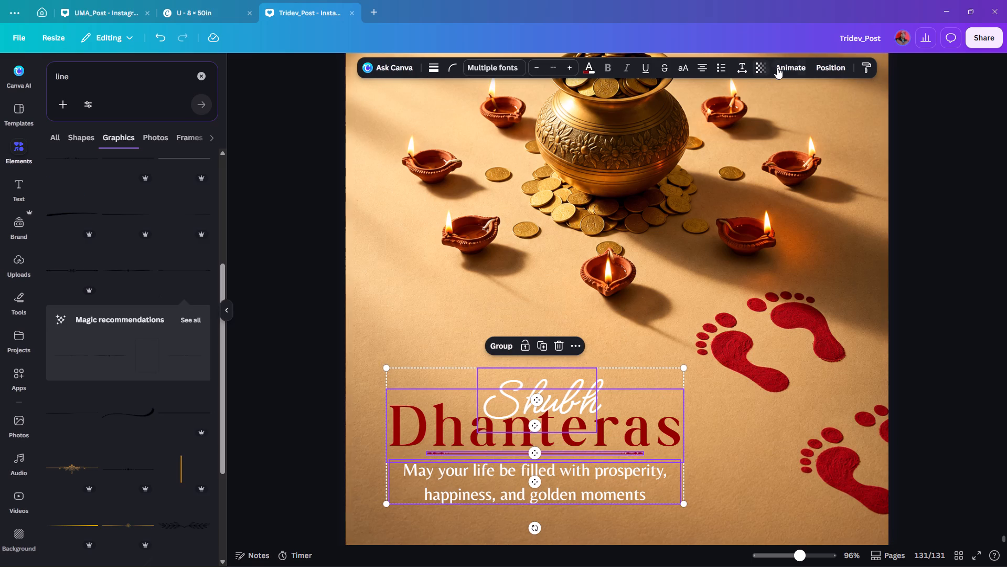
{"action": "left_click", "coordinate": [844, 65]}
{"action": "left_click", "coordinate": [159, 222]}
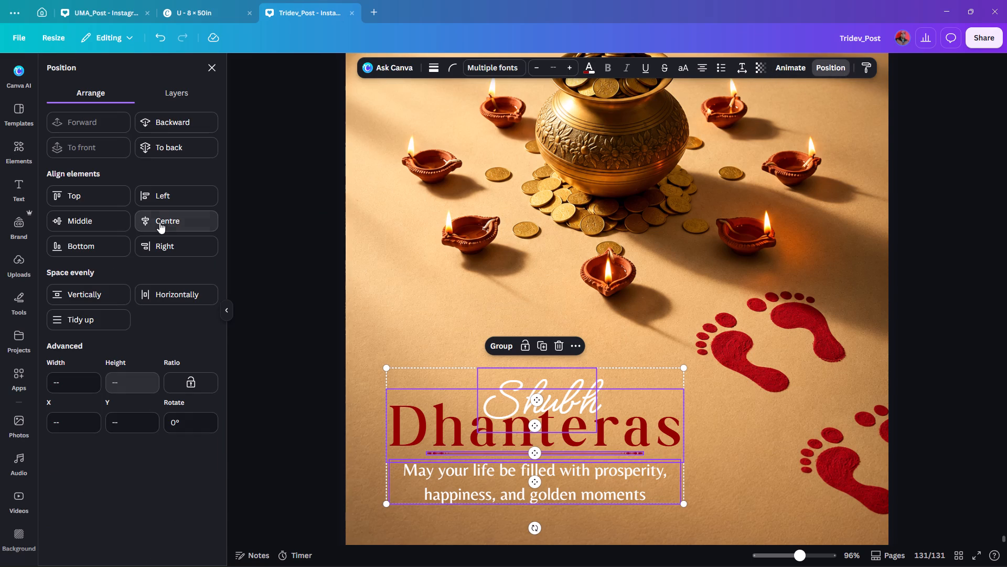
{"action": "double_click", "coordinate": [306, 275]}
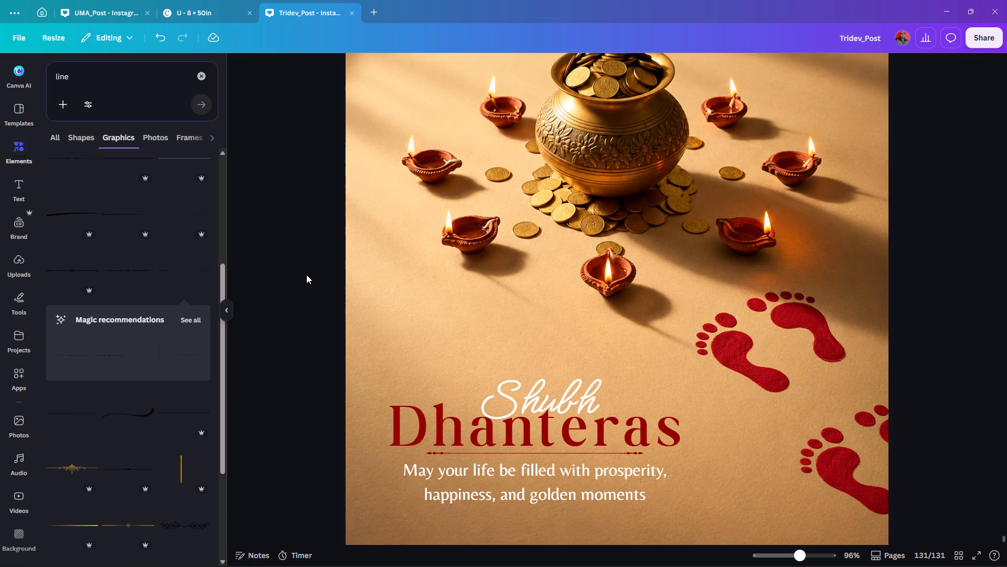
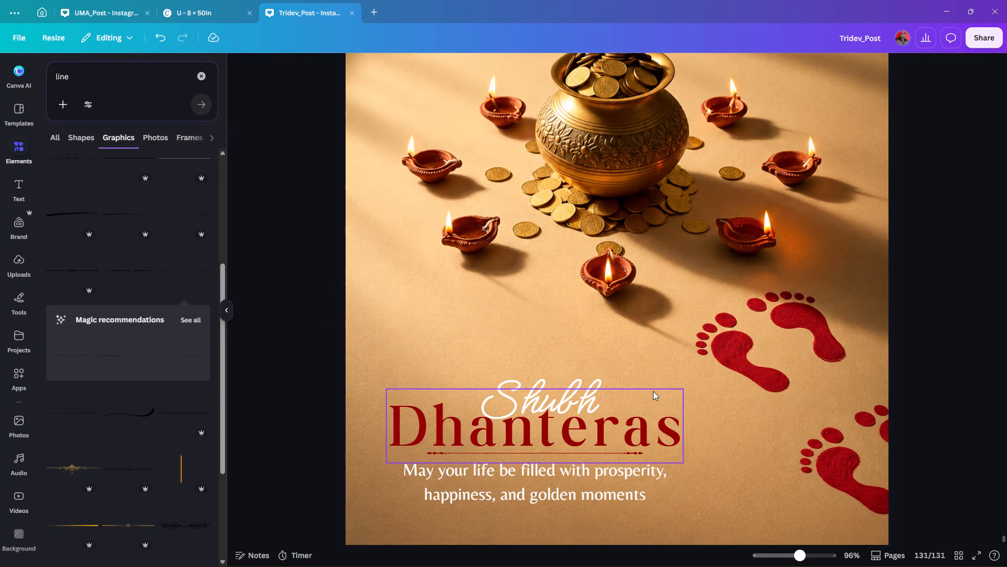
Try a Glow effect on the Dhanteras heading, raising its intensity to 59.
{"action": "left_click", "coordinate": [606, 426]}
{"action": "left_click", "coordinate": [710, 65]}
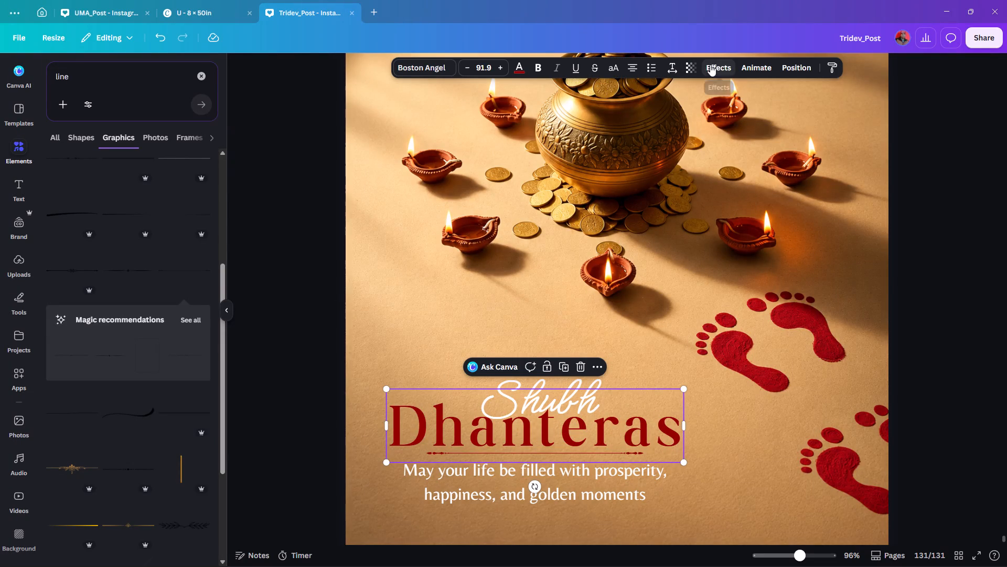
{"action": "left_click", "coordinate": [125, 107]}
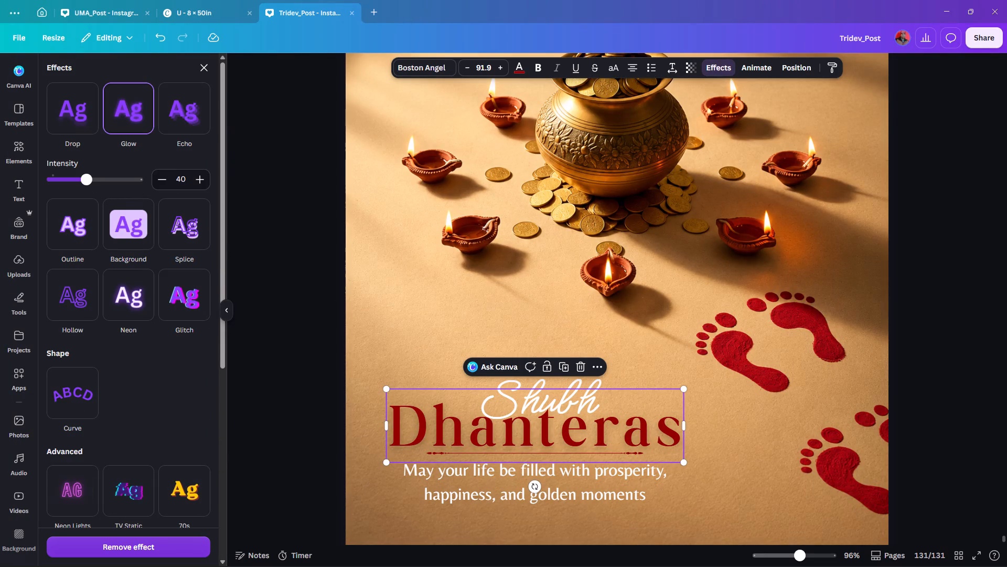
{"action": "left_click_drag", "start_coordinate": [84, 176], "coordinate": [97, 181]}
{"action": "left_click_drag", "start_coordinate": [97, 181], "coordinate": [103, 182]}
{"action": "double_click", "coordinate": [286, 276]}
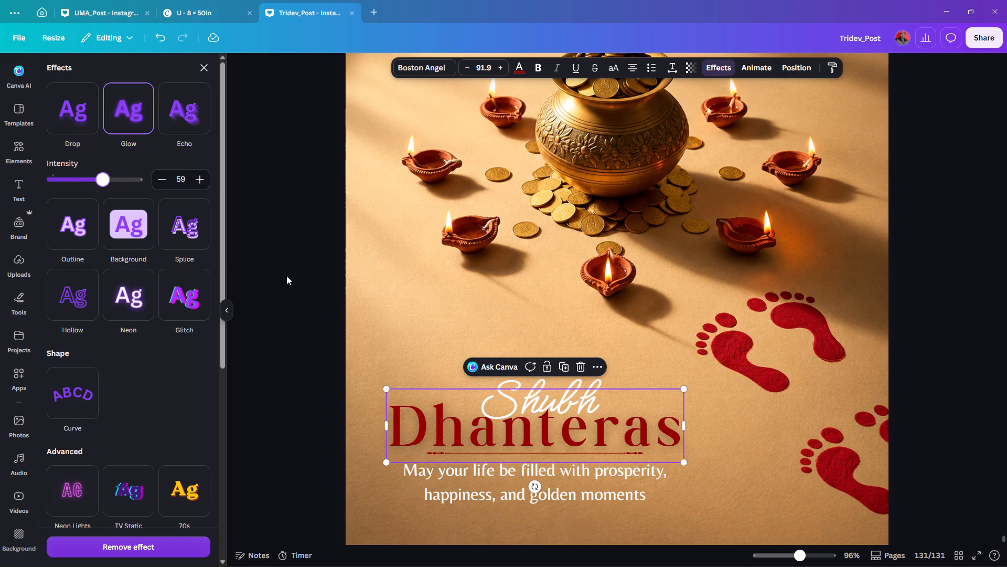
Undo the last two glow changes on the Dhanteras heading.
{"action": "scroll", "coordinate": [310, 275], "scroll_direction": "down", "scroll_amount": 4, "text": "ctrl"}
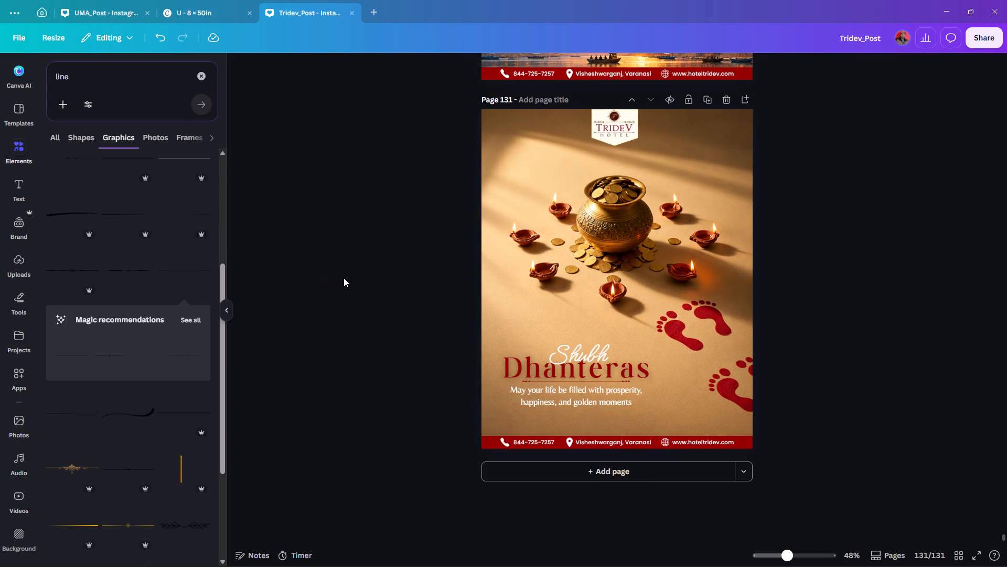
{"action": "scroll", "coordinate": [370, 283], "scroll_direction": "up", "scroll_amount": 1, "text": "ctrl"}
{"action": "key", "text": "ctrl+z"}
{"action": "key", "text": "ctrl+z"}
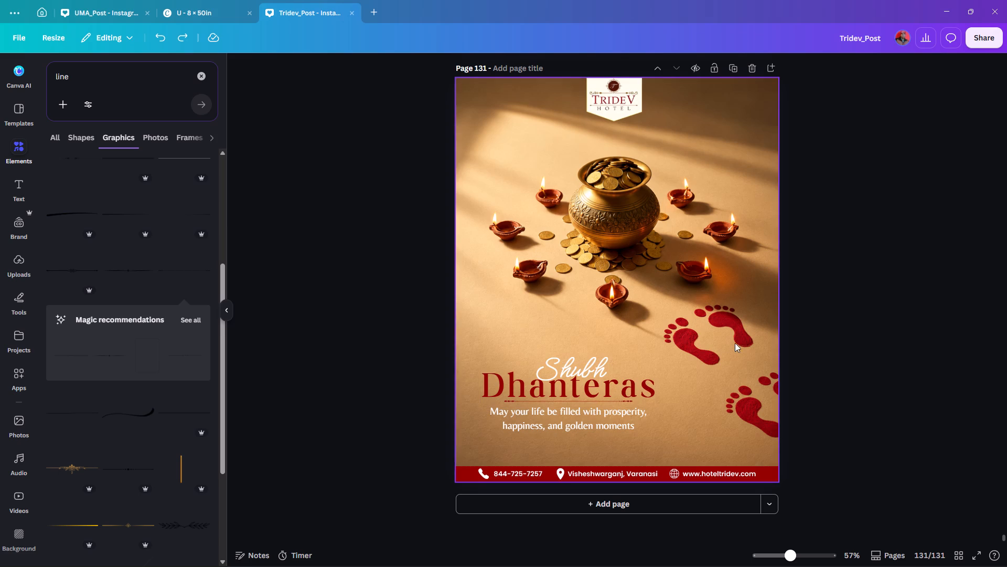
Review the Dhanteras post and compare it with the preceding pages of the design.
{"action": "left_click", "coordinate": [834, 320]}
{"action": "left_click", "coordinate": [824, 244]}
{"action": "left_click", "coordinate": [812, 158]}
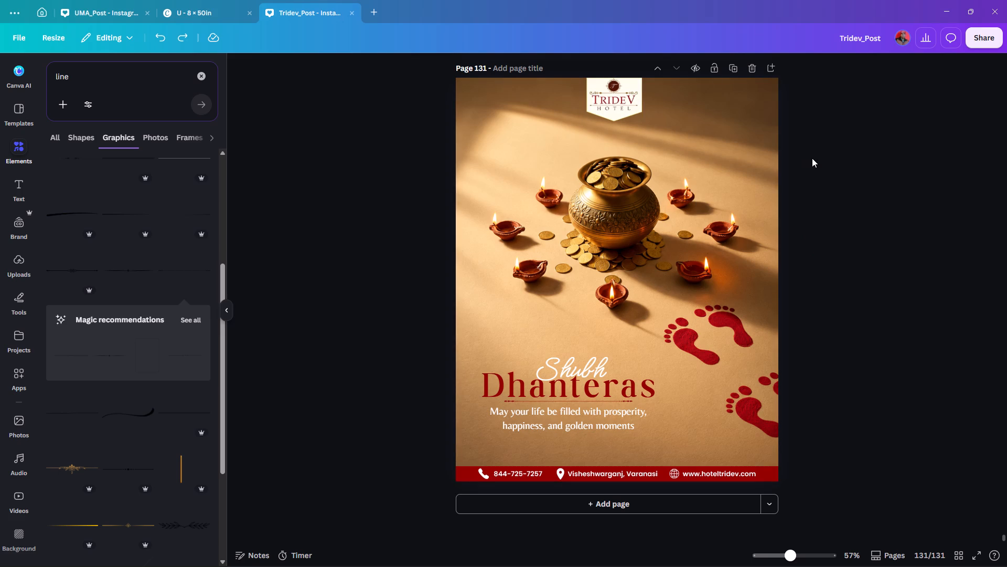
{"action": "scroll", "coordinate": [845, 157], "scroll_direction": "up", "scroll_amount": 7}
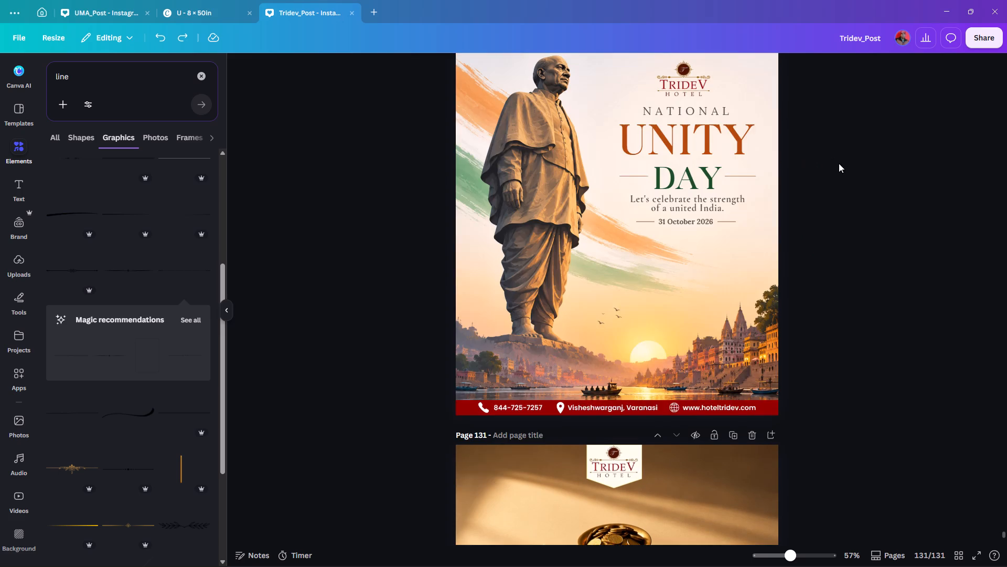
{"action": "scroll", "coordinate": [847, 159], "scroll_direction": "up", "scroll_amount": 10}
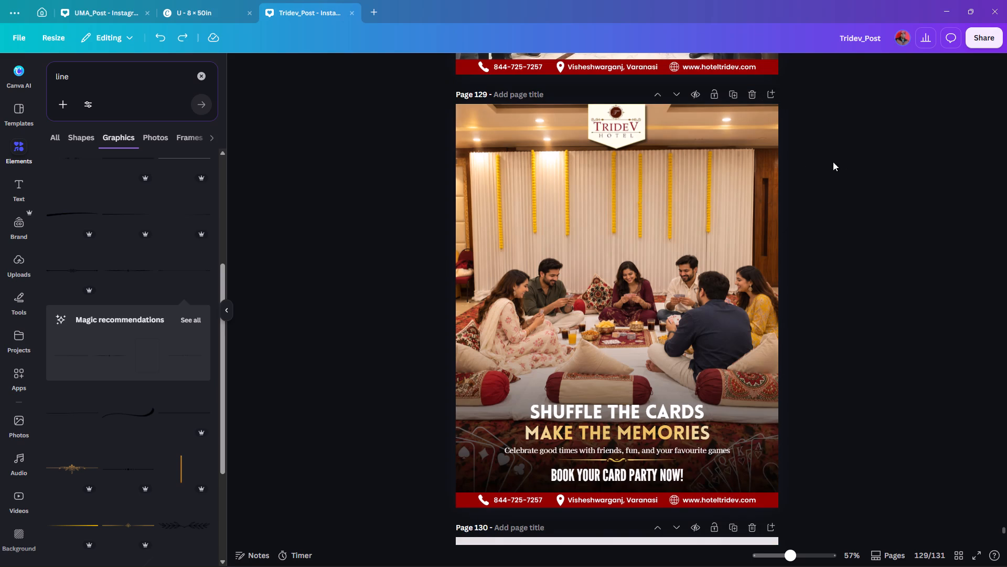
{"action": "scroll", "coordinate": [847, 176], "scroll_direction": "down", "scroll_amount": 19}
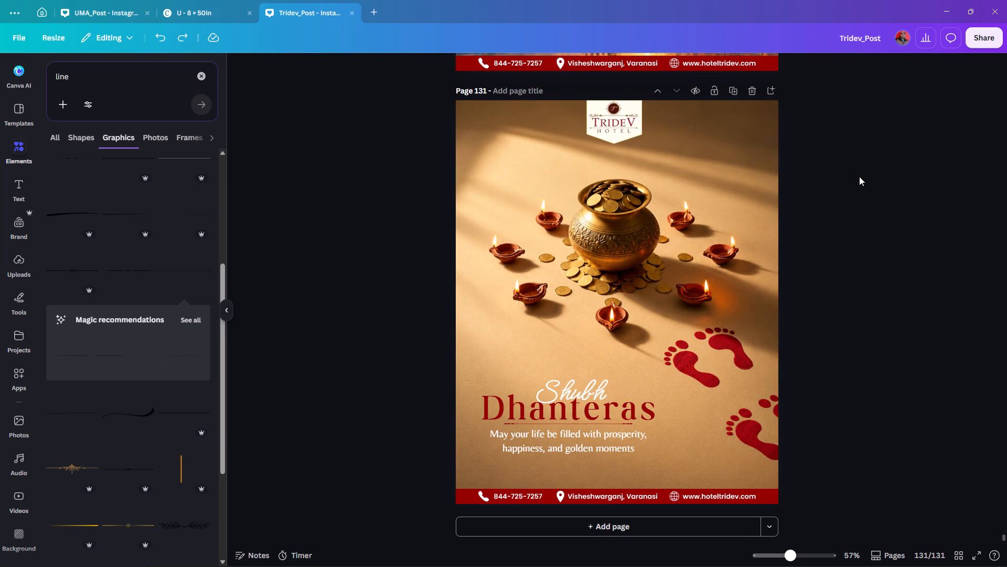
Switch to File Explorer and examine the contents of the Adobe Premiere Pro 2026 archive on the F: drive in WinRAR.
{"action": "left_click", "coordinate": [478, 551]}
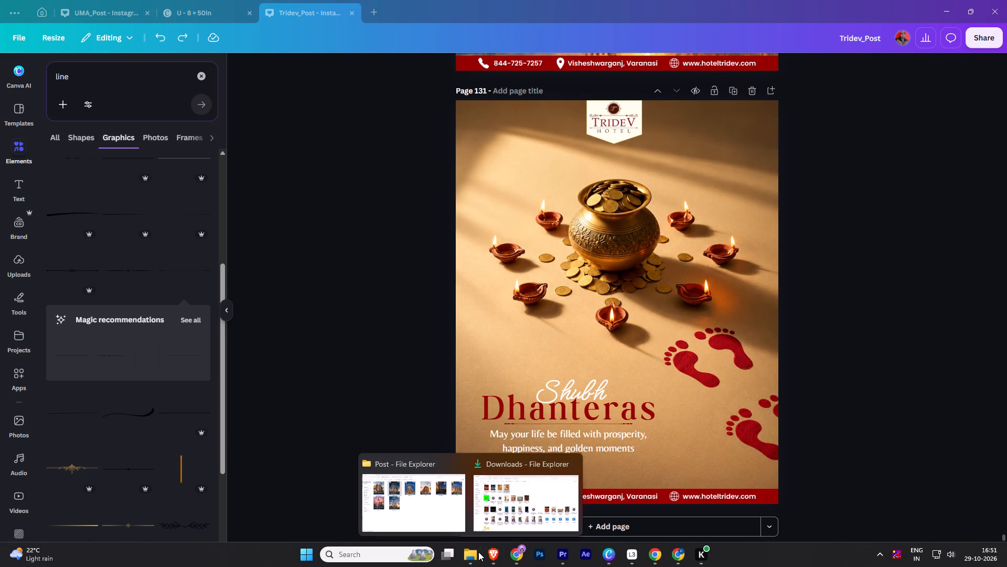
{"action": "left_click", "coordinate": [430, 502]}
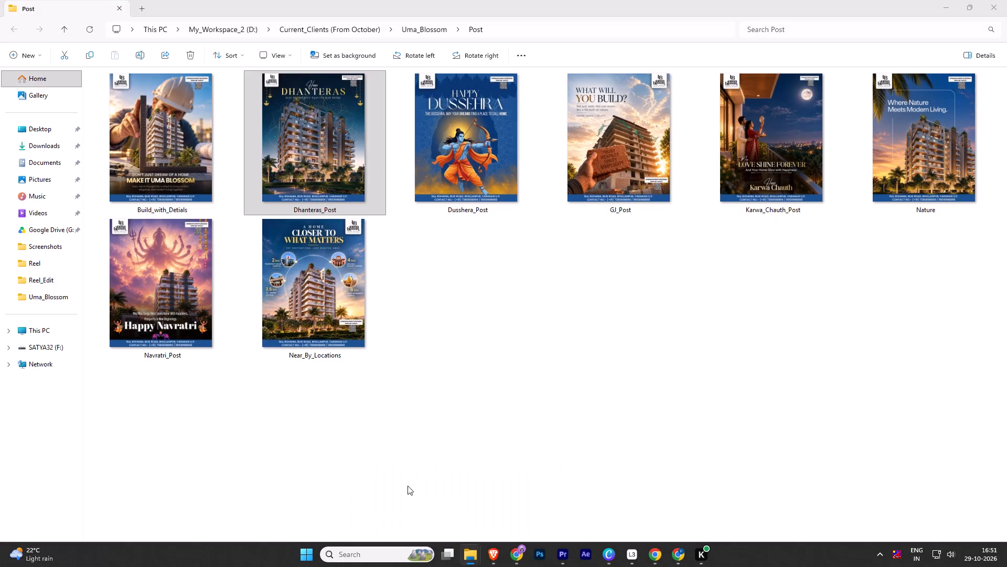
{"action": "left_click", "coordinate": [42, 345]}
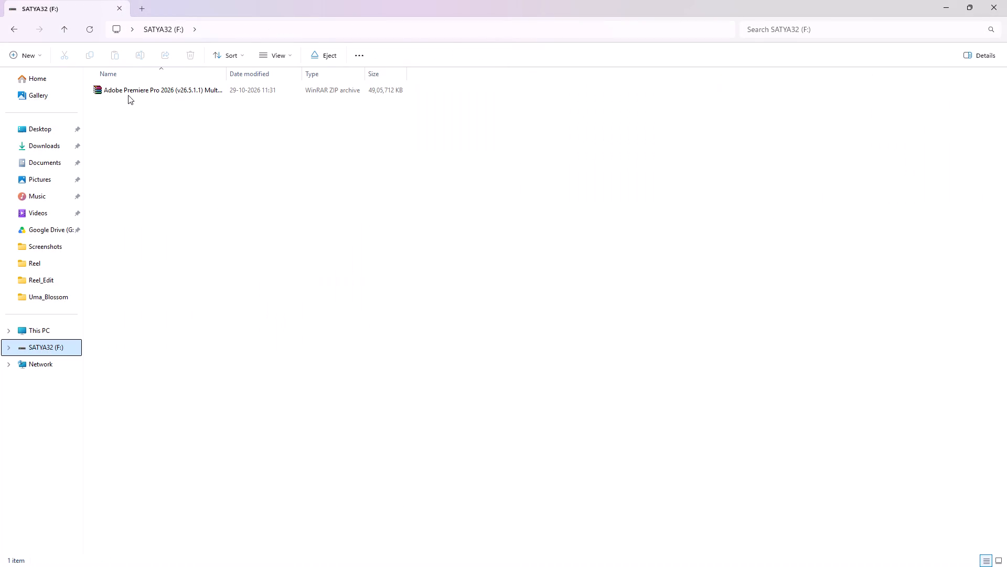
{"action": "double_click", "coordinate": [136, 88]}
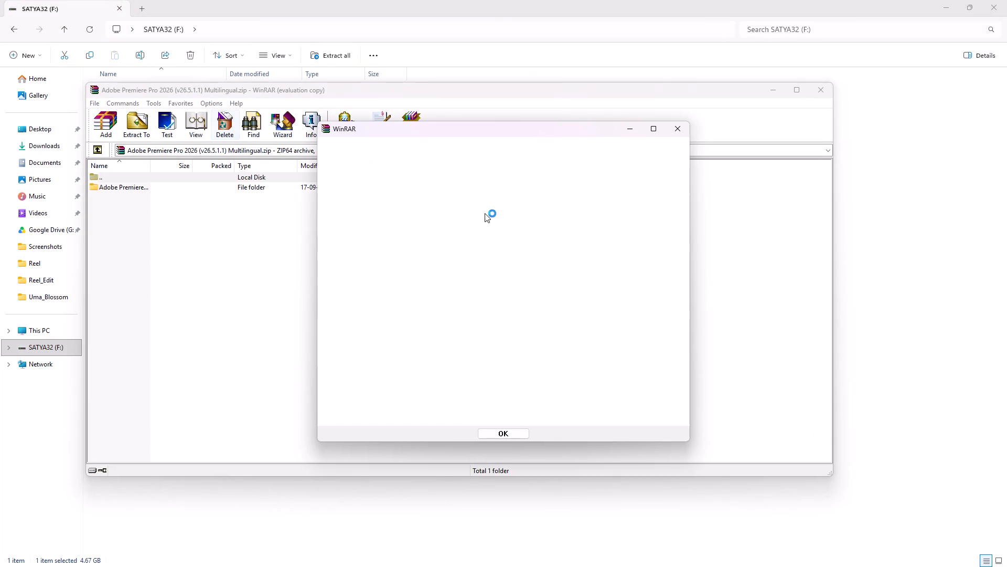
{"action": "left_click", "coordinate": [675, 129]}
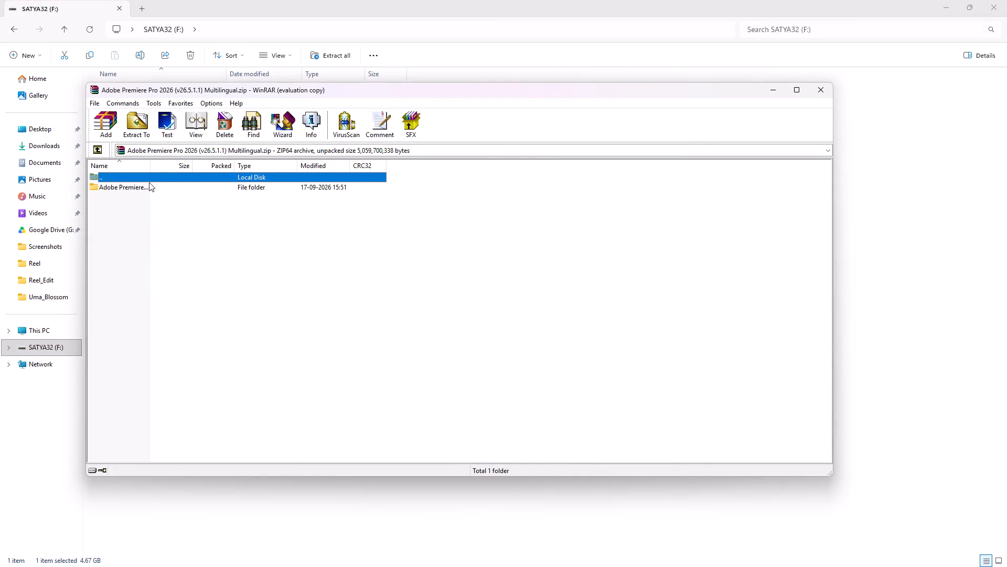
{"action": "double_click", "coordinate": [148, 186]}
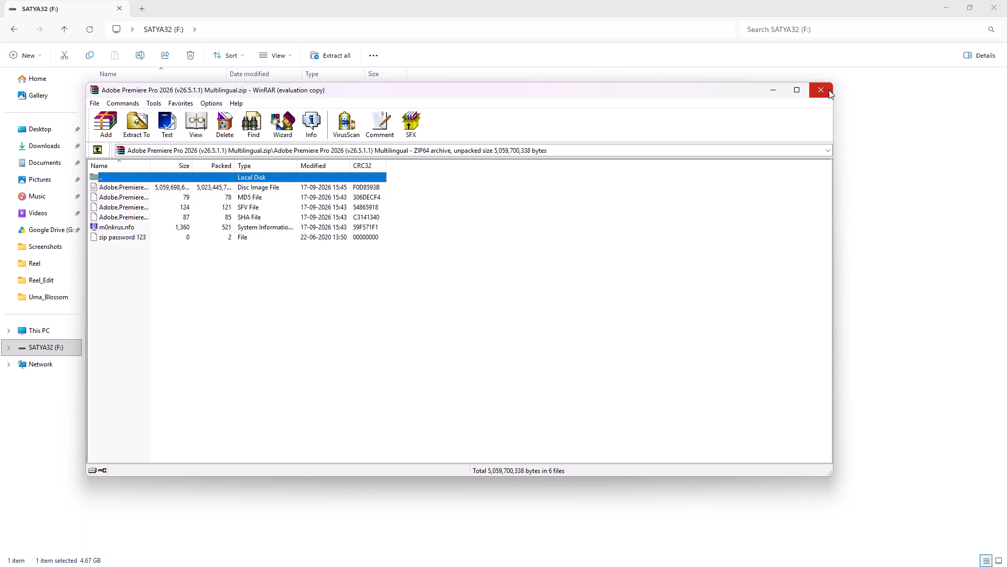
{"action": "left_click", "coordinate": [825, 90]}
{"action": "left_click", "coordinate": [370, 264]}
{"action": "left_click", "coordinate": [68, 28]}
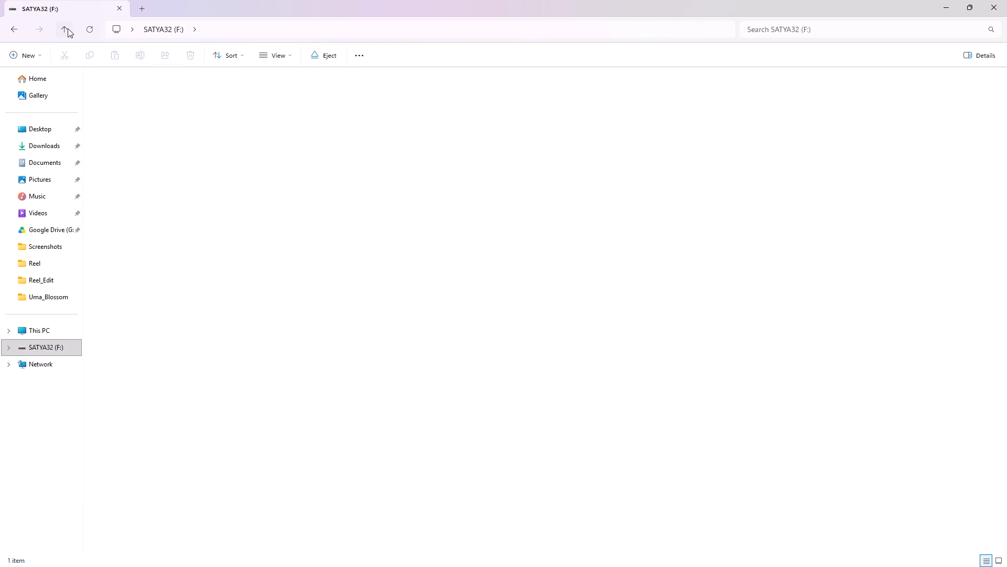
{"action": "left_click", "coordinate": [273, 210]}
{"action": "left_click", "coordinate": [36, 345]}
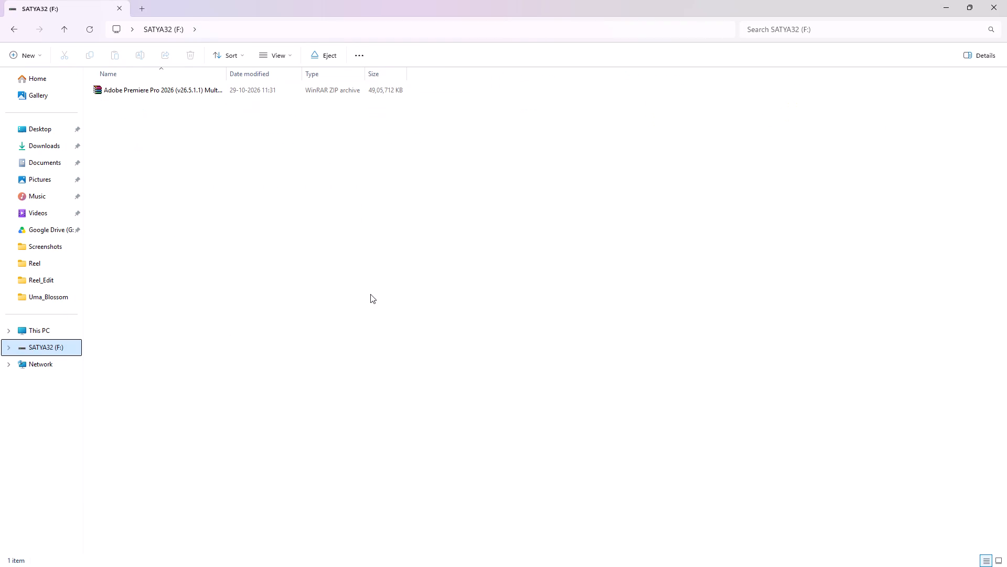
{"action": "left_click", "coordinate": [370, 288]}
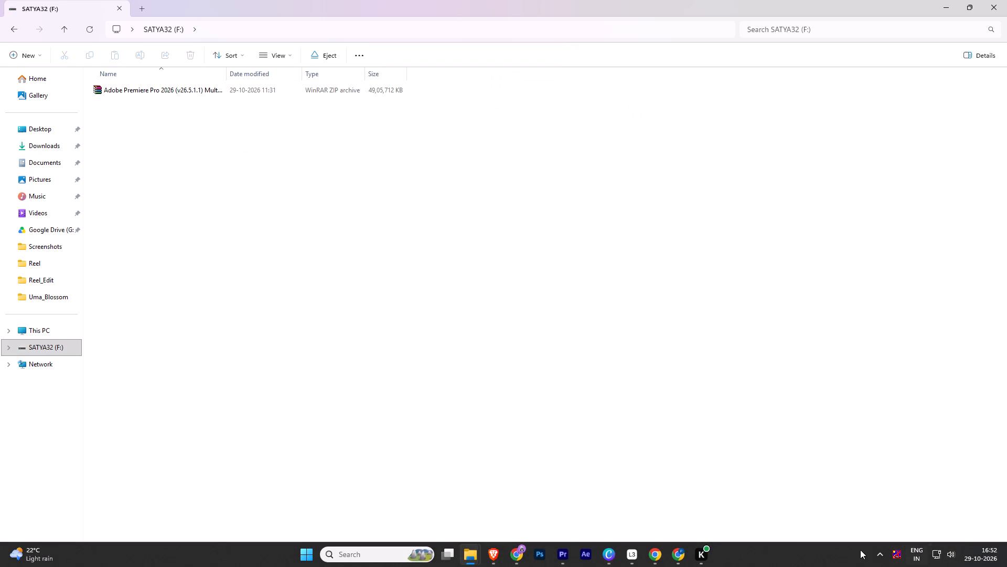
Safely eject the USB mass storage device and dismiss the notification.
{"action": "left_click", "coordinate": [879, 551]}
{"action": "right_click", "coordinate": [860, 527]}
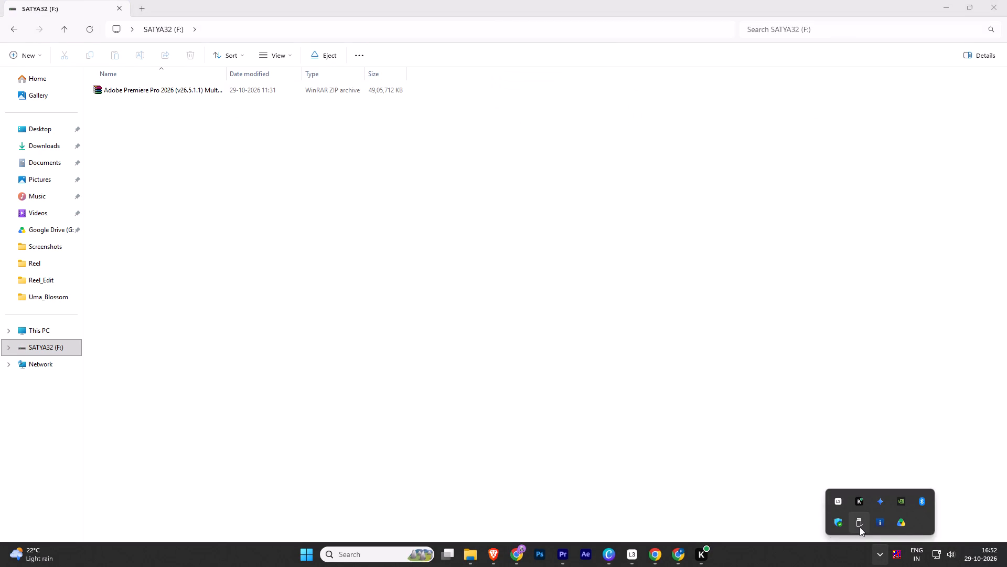
{"action": "left_click", "coordinate": [893, 506]}
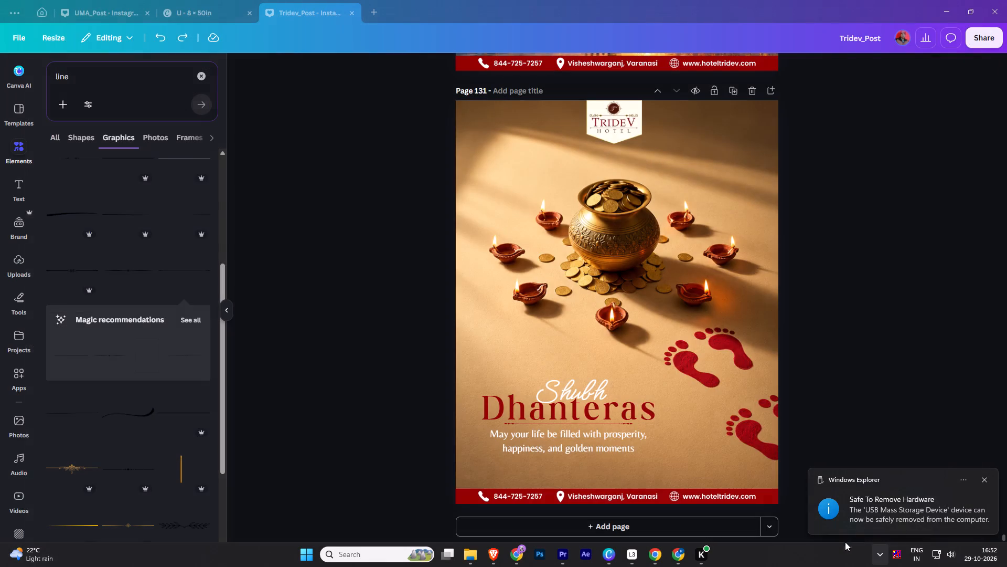
{"action": "left_click", "coordinate": [982, 479]}
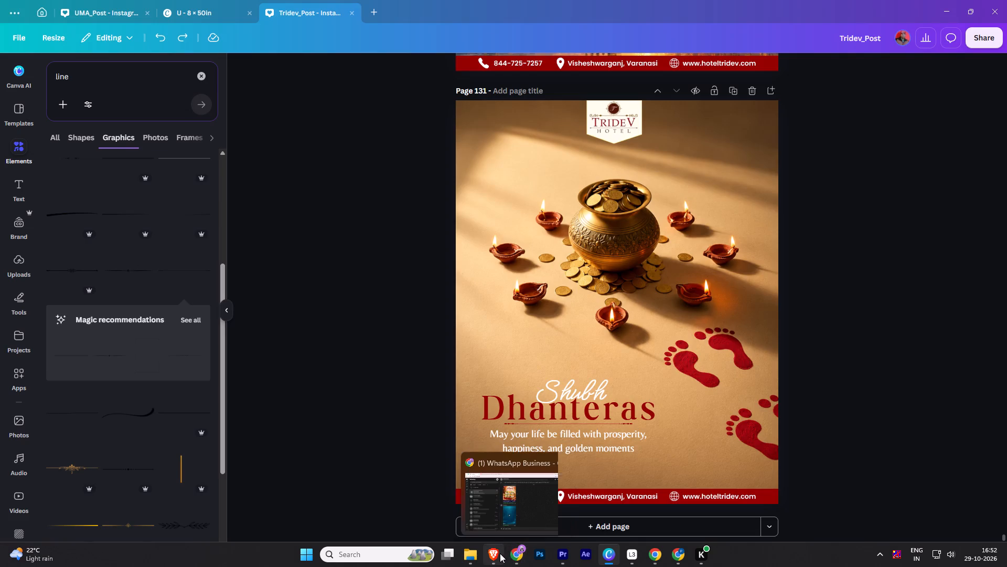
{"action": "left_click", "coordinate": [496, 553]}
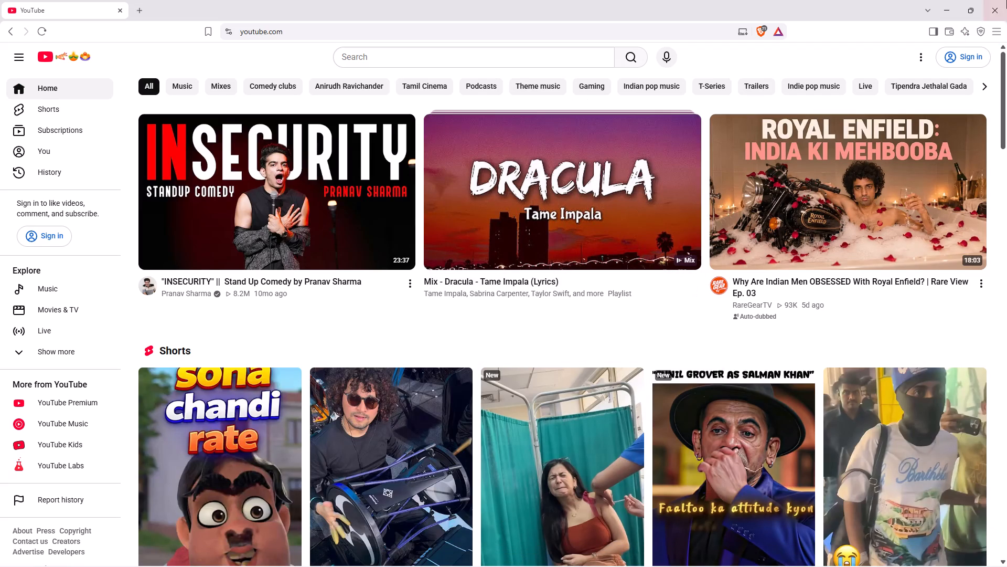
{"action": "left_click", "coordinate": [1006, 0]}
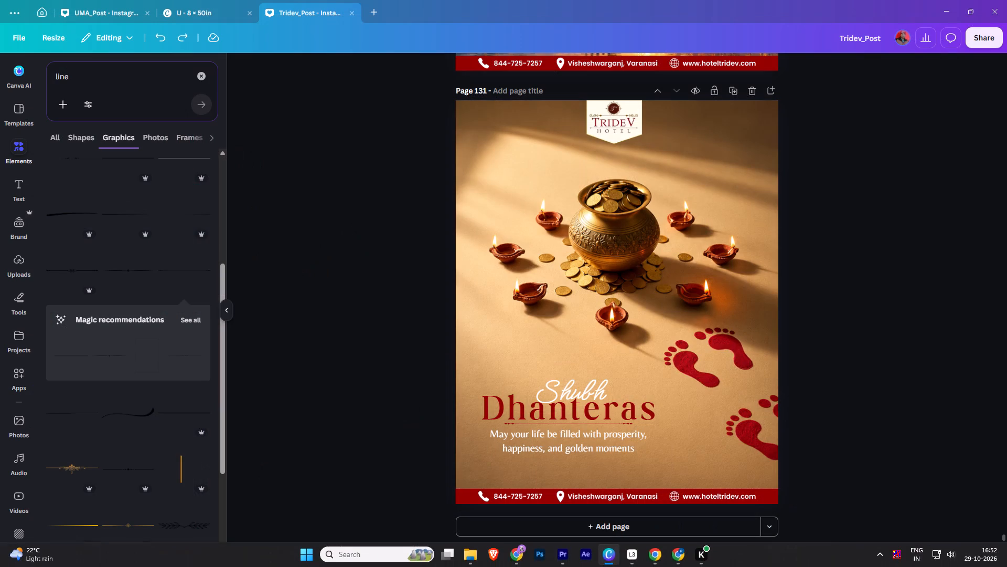
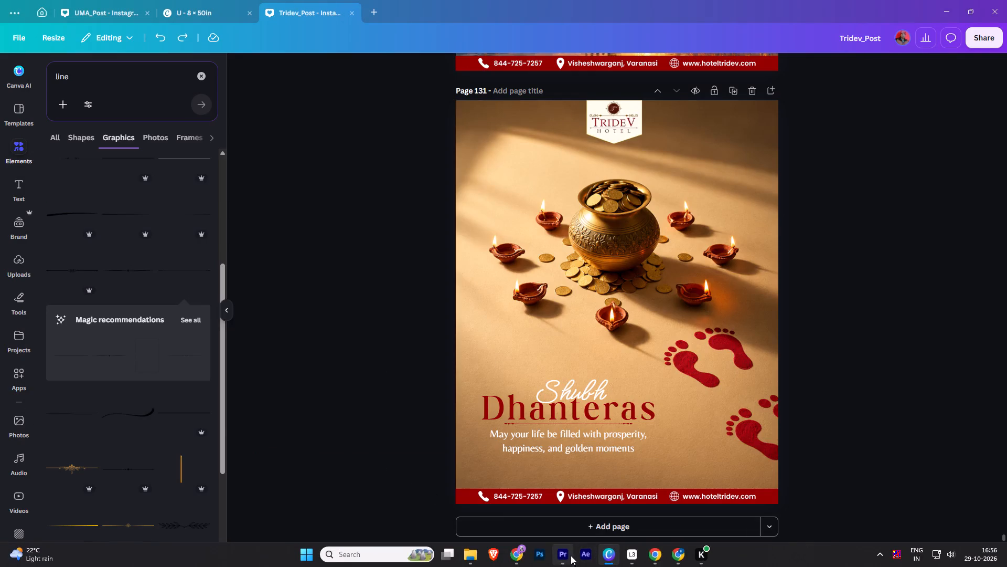
Switch to Adobe Premiere and close the application from its welcome screen.
{"action": "left_click", "coordinate": [569, 555]}
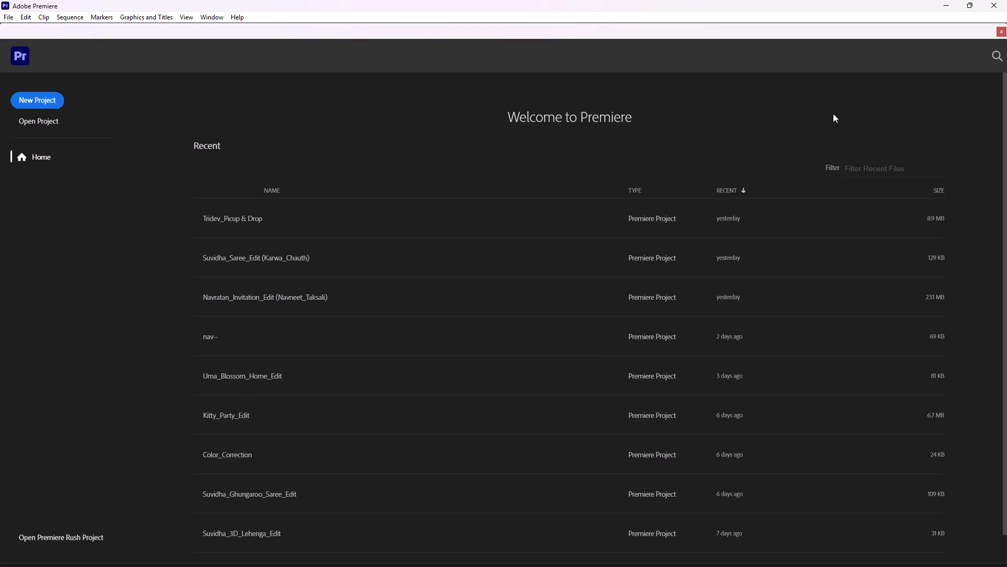
{"action": "left_click", "coordinate": [1003, 8]}
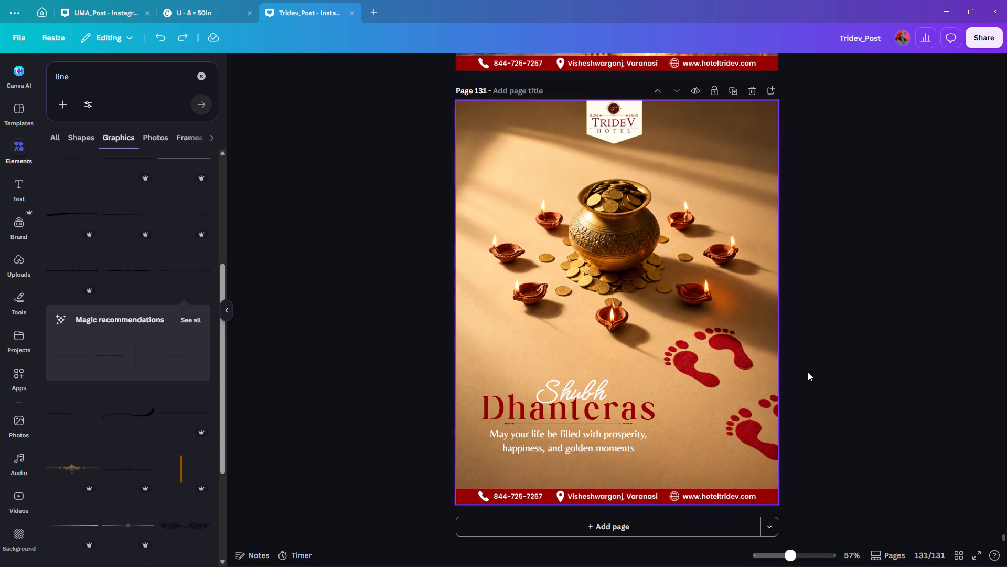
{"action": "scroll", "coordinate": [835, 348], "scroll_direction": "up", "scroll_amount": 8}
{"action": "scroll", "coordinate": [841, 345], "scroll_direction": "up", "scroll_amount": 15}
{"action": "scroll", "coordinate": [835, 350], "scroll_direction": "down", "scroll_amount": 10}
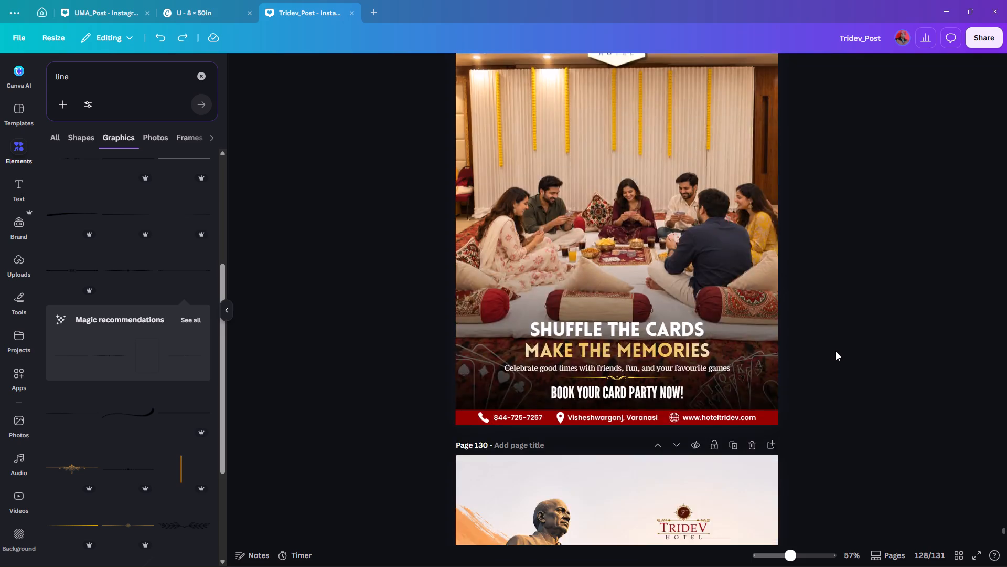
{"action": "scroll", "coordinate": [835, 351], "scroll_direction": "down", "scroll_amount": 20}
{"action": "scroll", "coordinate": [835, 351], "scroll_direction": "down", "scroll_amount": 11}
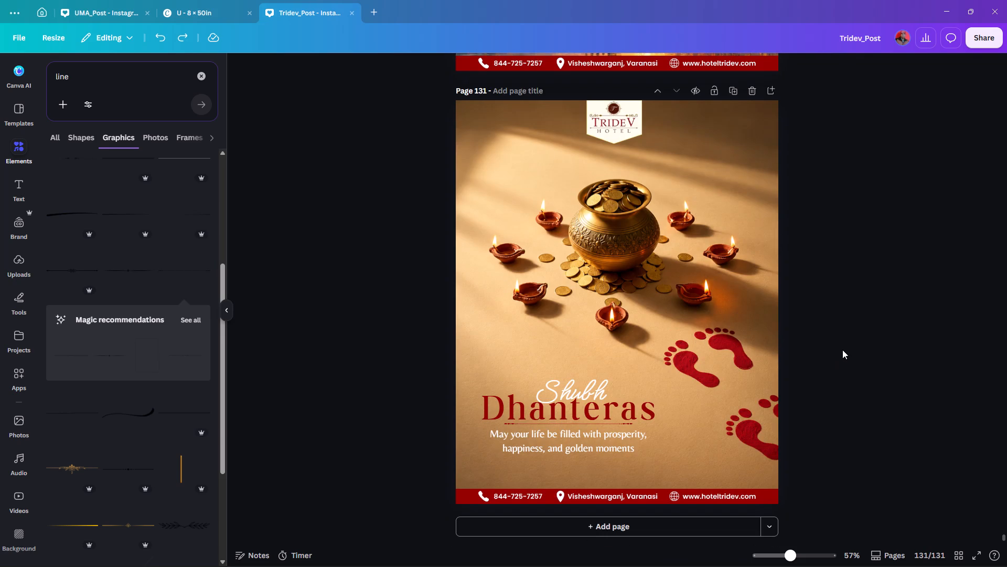
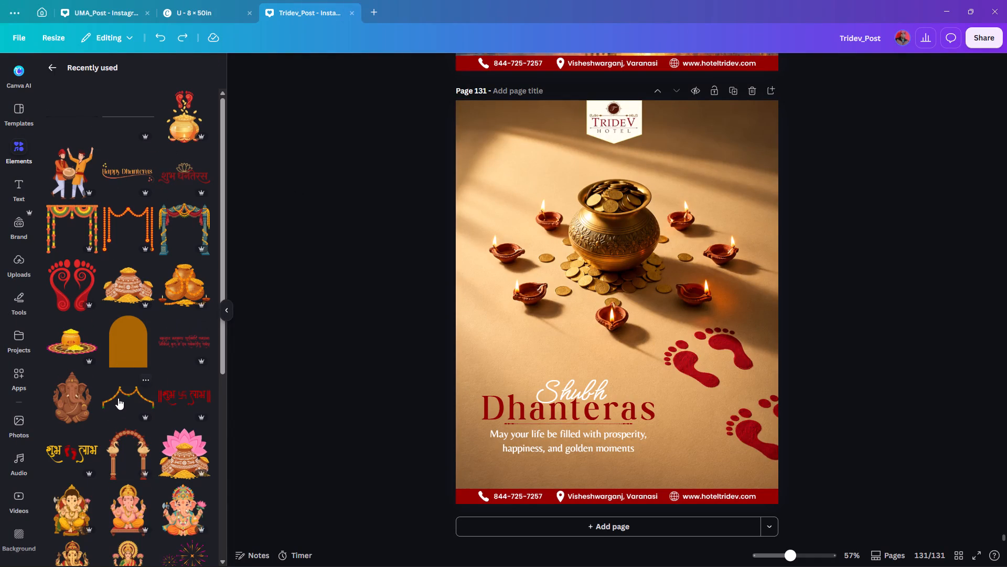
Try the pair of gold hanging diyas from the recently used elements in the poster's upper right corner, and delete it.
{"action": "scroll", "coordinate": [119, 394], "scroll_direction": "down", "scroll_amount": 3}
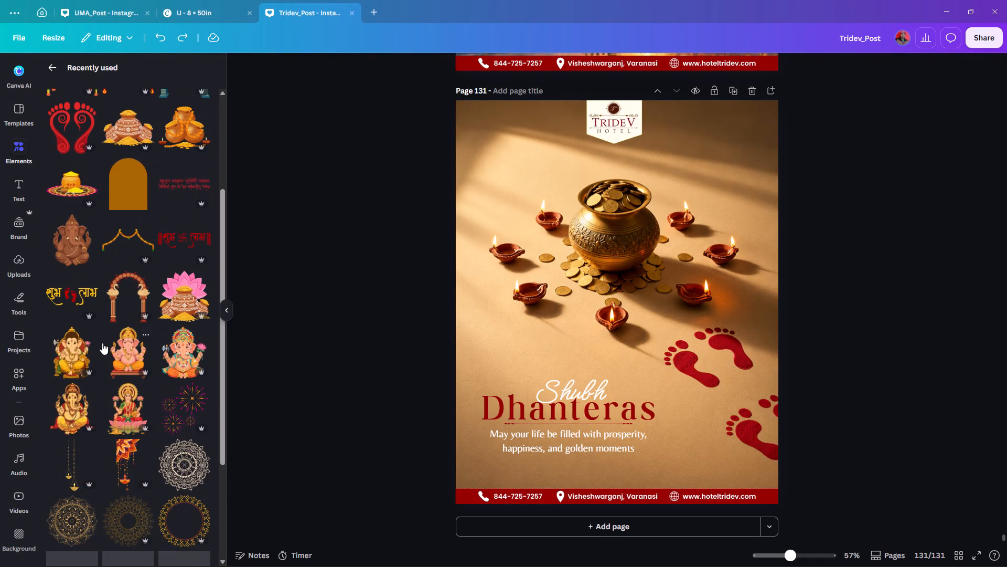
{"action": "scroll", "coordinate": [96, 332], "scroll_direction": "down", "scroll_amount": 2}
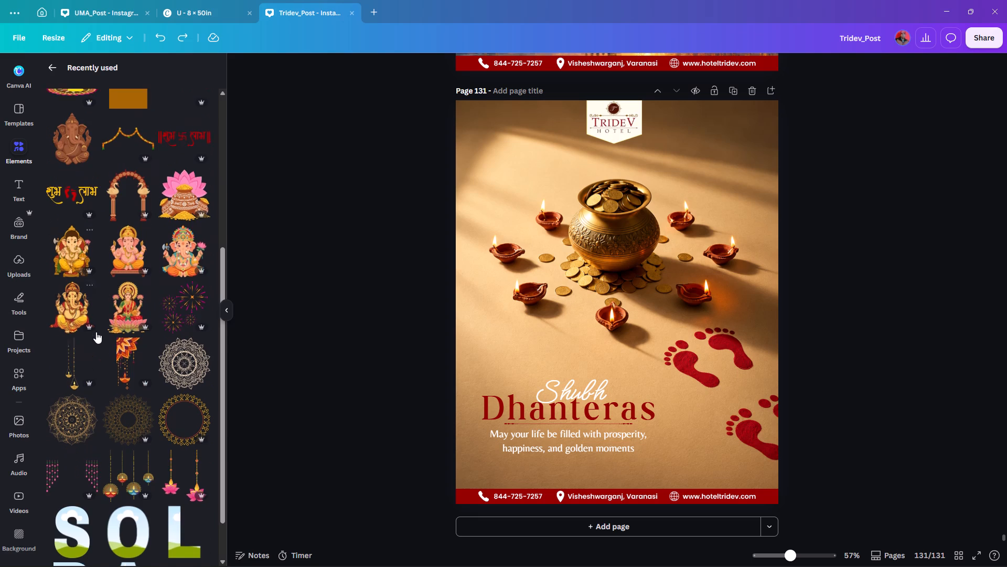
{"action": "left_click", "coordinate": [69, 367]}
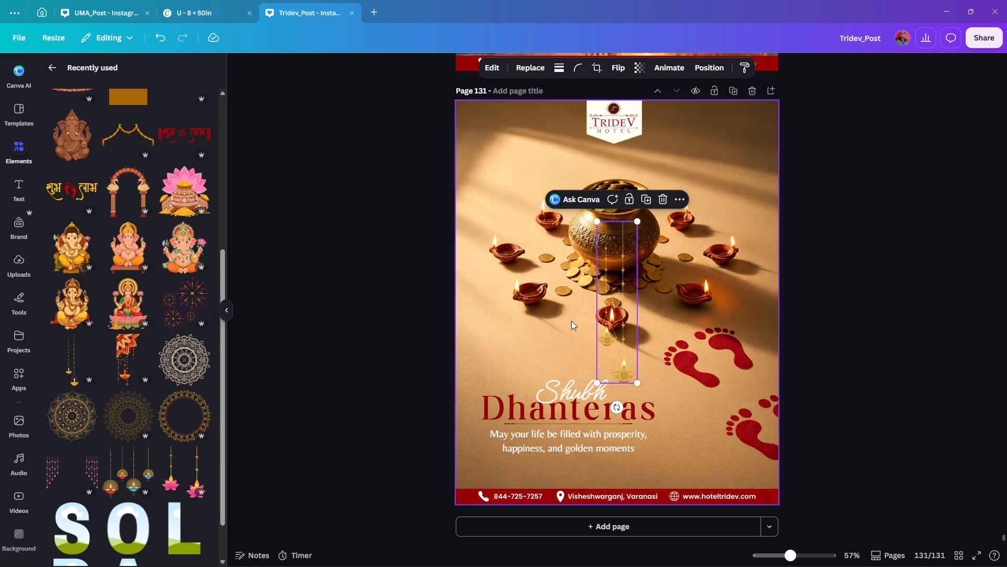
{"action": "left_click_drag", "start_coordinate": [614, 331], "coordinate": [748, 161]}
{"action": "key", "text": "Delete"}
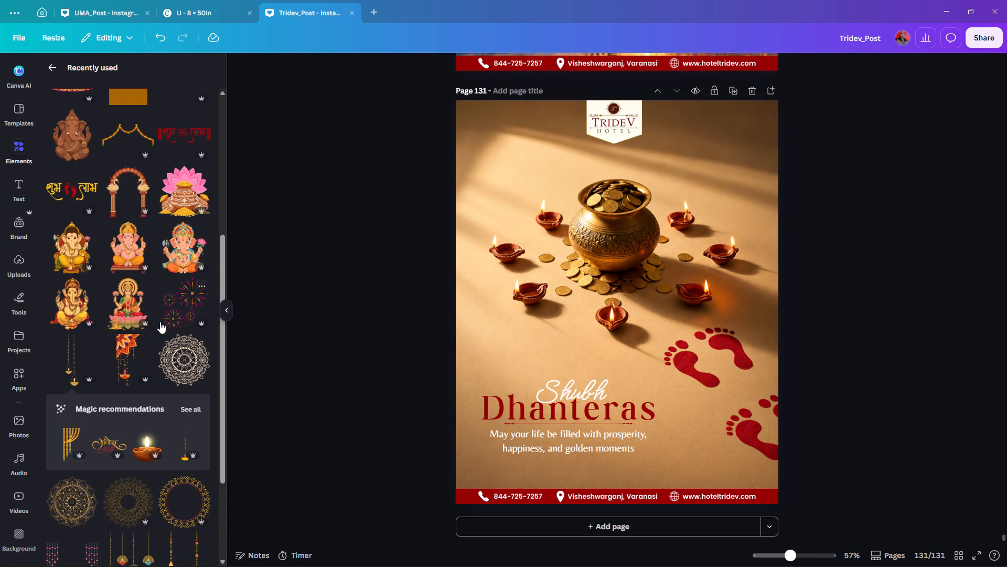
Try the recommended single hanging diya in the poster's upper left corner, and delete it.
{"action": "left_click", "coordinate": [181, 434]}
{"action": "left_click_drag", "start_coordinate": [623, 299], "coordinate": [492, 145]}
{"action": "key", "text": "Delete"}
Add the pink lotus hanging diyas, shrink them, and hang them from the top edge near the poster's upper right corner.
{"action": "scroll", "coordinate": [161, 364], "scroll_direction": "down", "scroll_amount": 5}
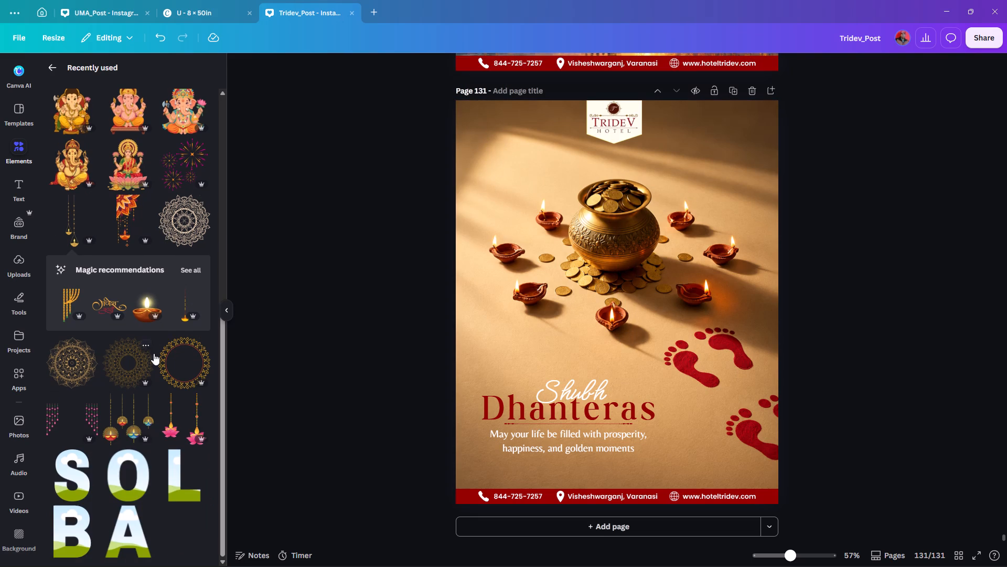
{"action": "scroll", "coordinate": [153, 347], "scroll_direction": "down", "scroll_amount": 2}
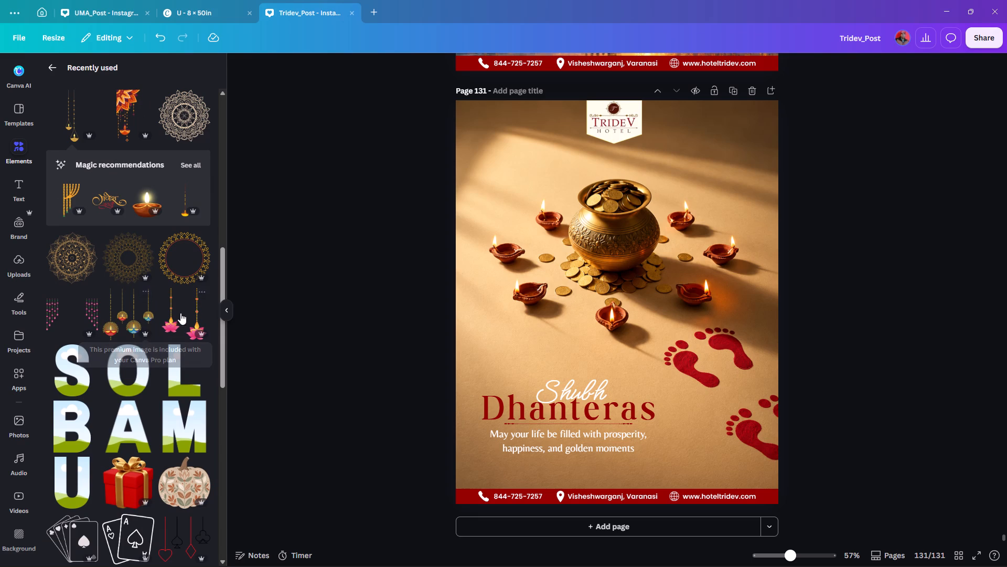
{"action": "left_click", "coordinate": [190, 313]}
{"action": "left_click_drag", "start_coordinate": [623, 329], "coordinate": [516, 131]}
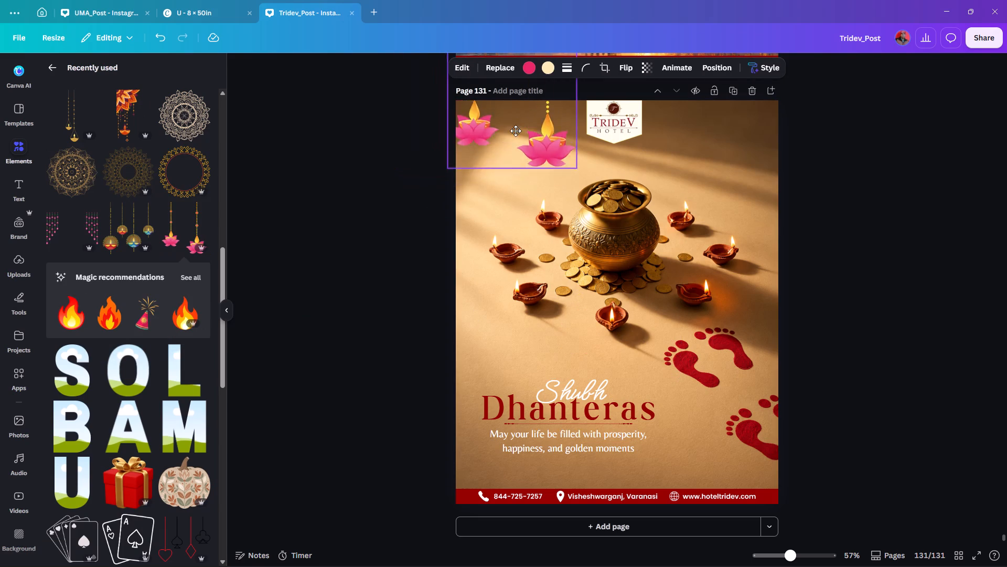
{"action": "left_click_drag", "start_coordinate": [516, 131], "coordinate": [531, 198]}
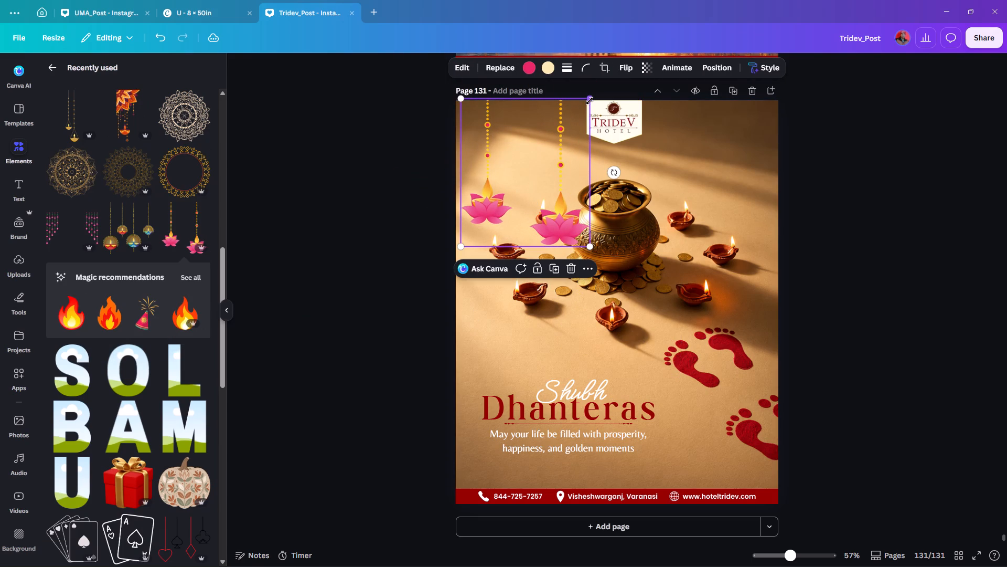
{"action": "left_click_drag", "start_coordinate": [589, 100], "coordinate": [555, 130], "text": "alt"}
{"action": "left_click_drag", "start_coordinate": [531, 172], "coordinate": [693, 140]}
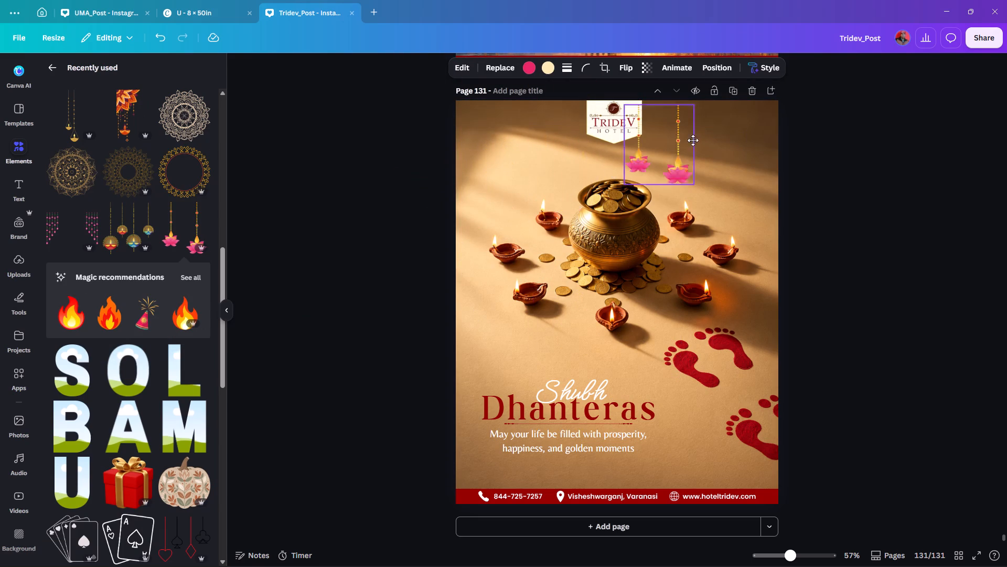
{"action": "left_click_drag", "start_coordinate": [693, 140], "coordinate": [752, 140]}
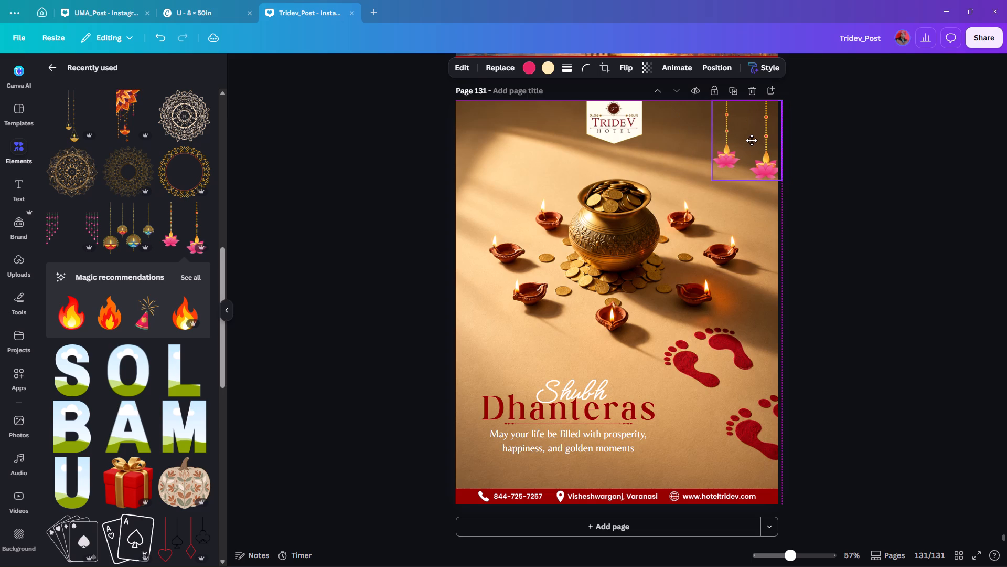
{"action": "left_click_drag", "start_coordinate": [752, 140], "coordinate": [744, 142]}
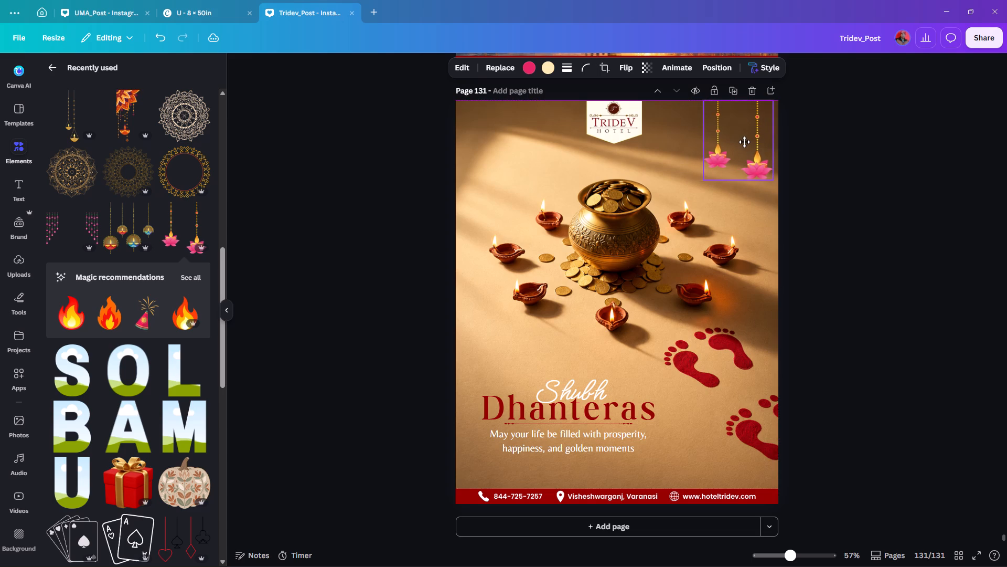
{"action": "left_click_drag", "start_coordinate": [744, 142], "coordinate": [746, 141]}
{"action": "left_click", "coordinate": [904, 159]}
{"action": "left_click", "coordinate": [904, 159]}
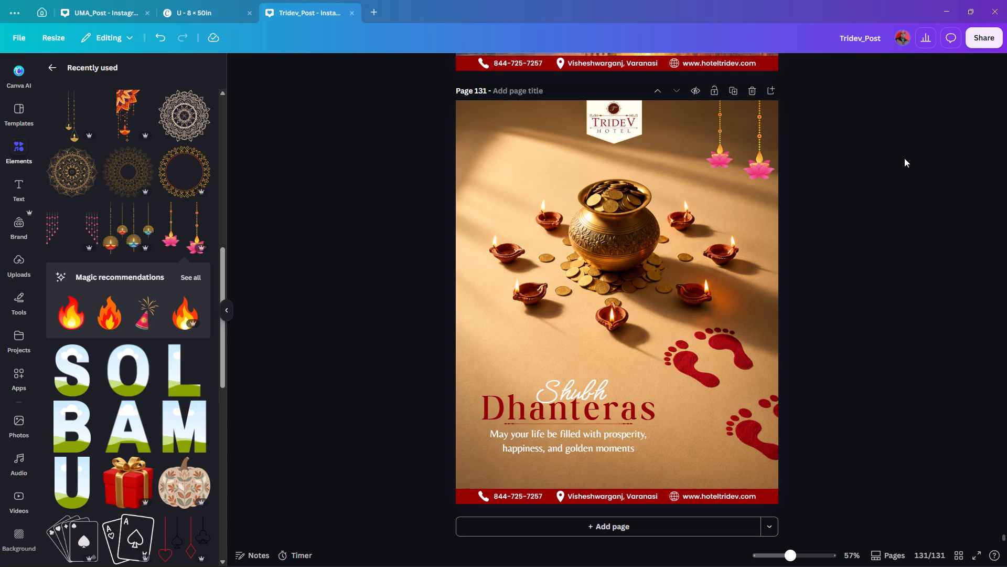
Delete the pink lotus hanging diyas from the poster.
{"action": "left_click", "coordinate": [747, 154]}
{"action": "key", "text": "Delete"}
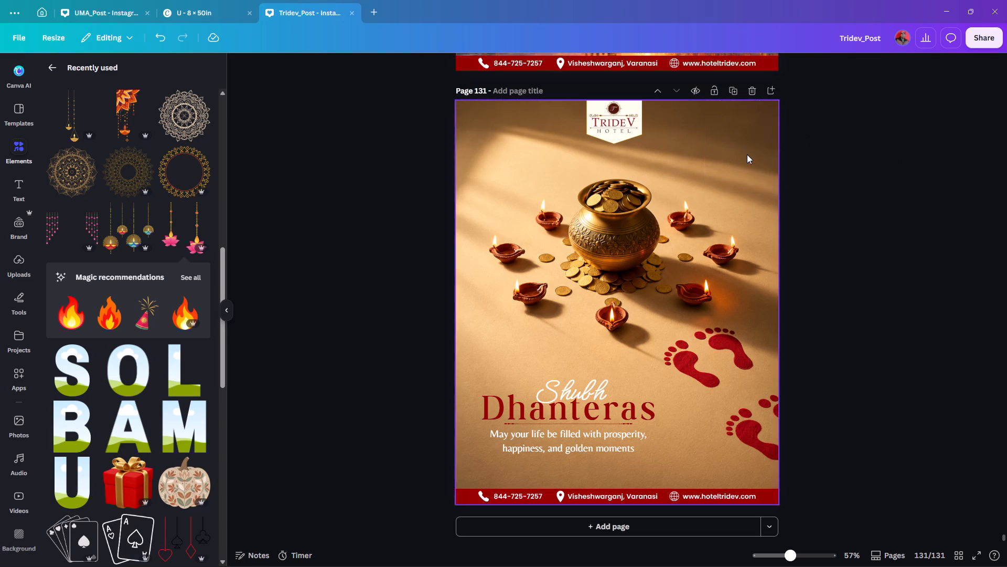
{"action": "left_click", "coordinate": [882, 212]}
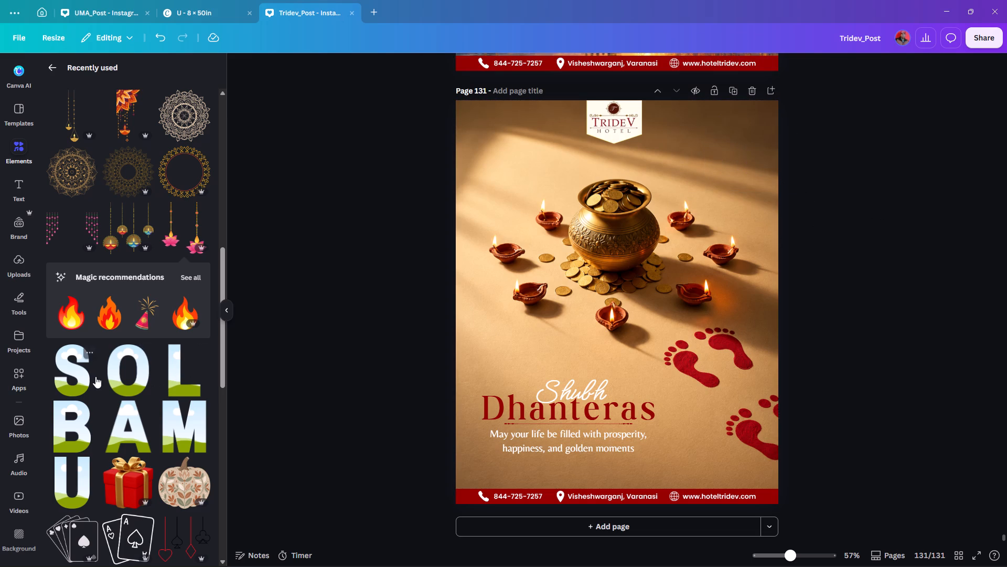
Look through the recently used elements for another suitable decoration, and return to the element categories.
{"action": "scroll", "coordinate": [95, 377], "scroll_direction": "down", "scroll_amount": 3}
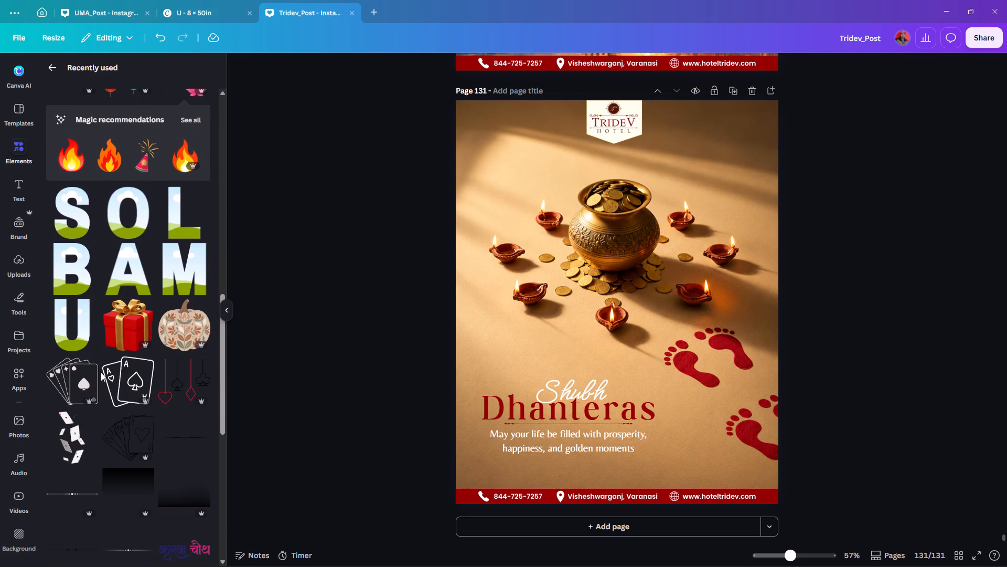
{"action": "scroll", "coordinate": [122, 323], "scroll_direction": "up", "scroll_amount": 6}
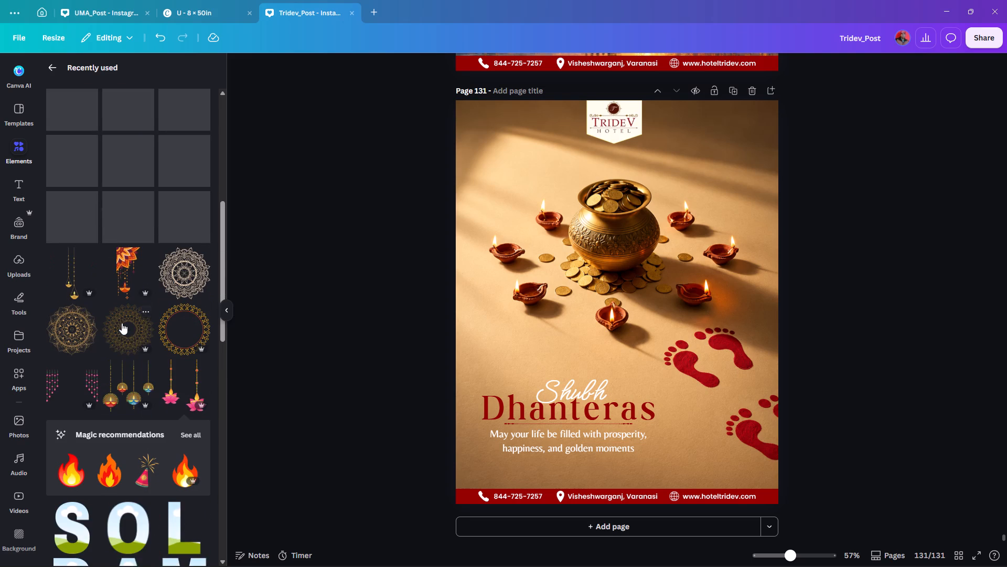
{"action": "scroll", "coordinate": [122, 323], "scroll_direction": "down", "scroll_amount": 8}
{"action": "scroll", "coordinate": [148, 311], "scroll_direction": "up", "scroll_amount": 7}
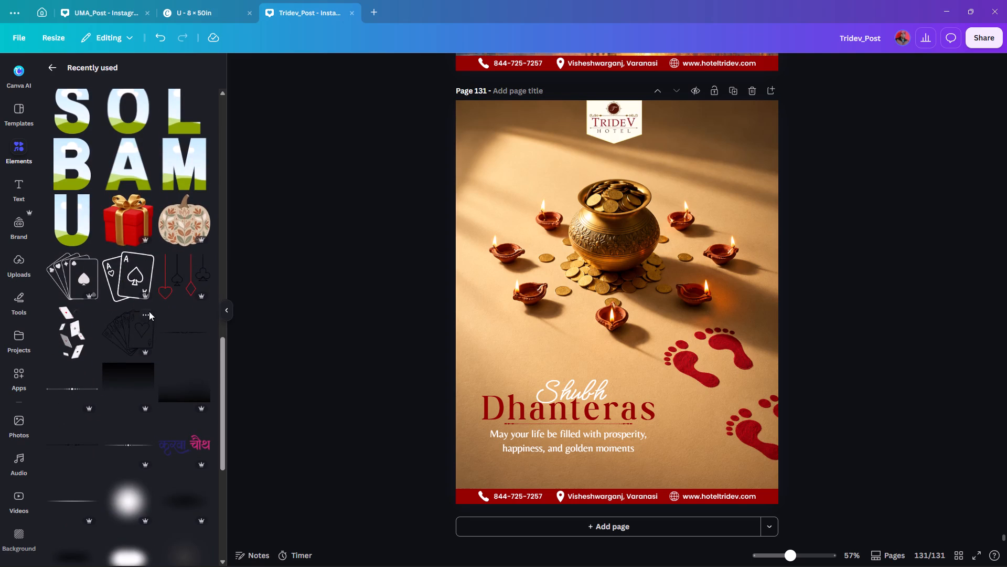
{"action": "scroll", "coordinate": [150, 317], "scroll_direction": "up", "scroll_amount": 6}
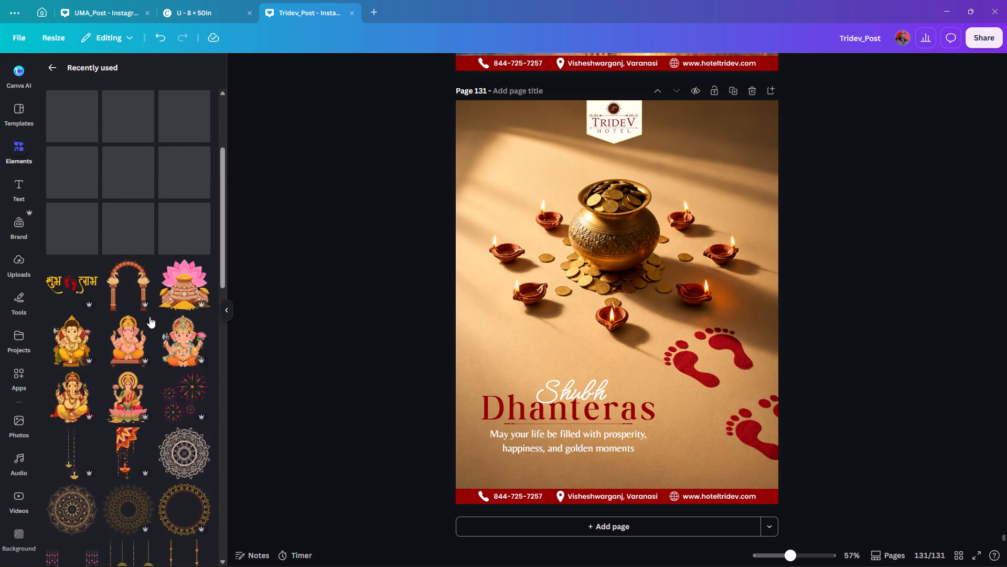
{"action": "scroll", "coordinate": [155, 312], "scroll_direction": "up", "scroll_amount": 15}
{"action": "left_click", "coordinate": [55, 70]}
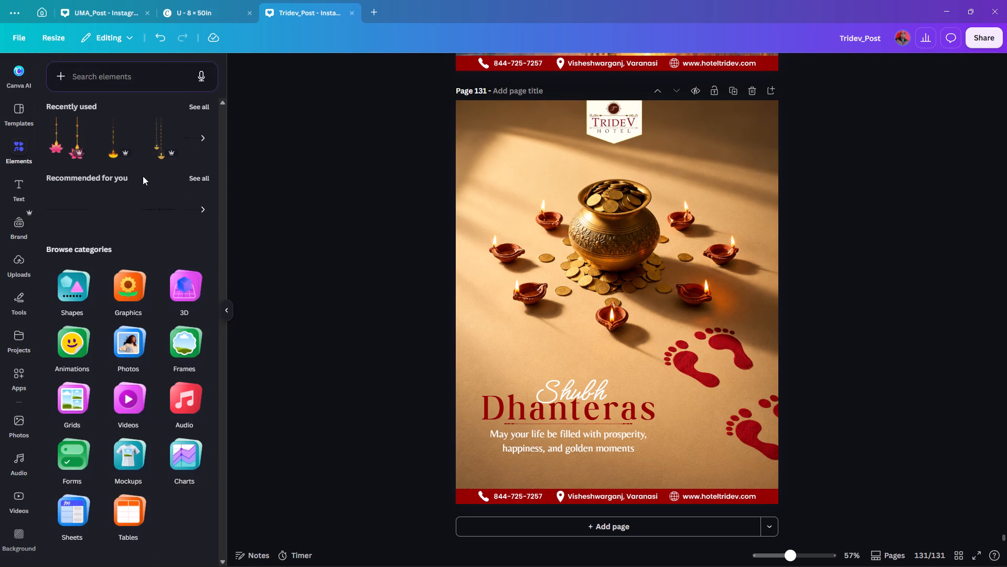
{"action": "scroll", "coordinate": [141, 187], "scroll_direction": "down", "scroll_amount": 3}
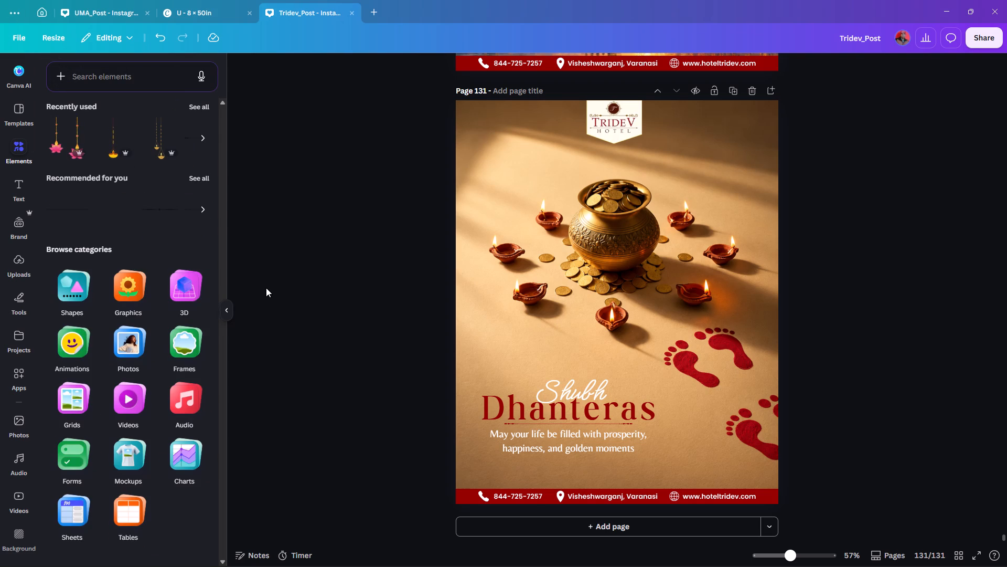
{"action": "double_click", "coordinate": [266, 288]}
{"action": "left_click_drag", "start_coordinate": [269, 288], "coordinate": [276, 291]}
{"action": "left_click", "coordinate": [911, 289]}
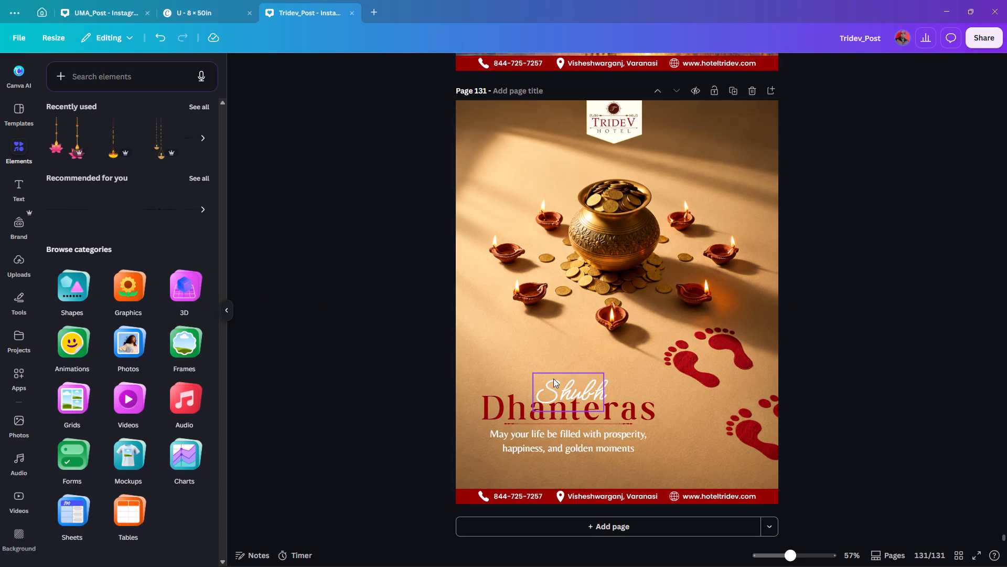
Recolour the "Dhanteras" heading with the slightly brighter deep red from the text colours, trying a vivid red along the way.
{"action": "left_click", "coordinate": [501, 412]}
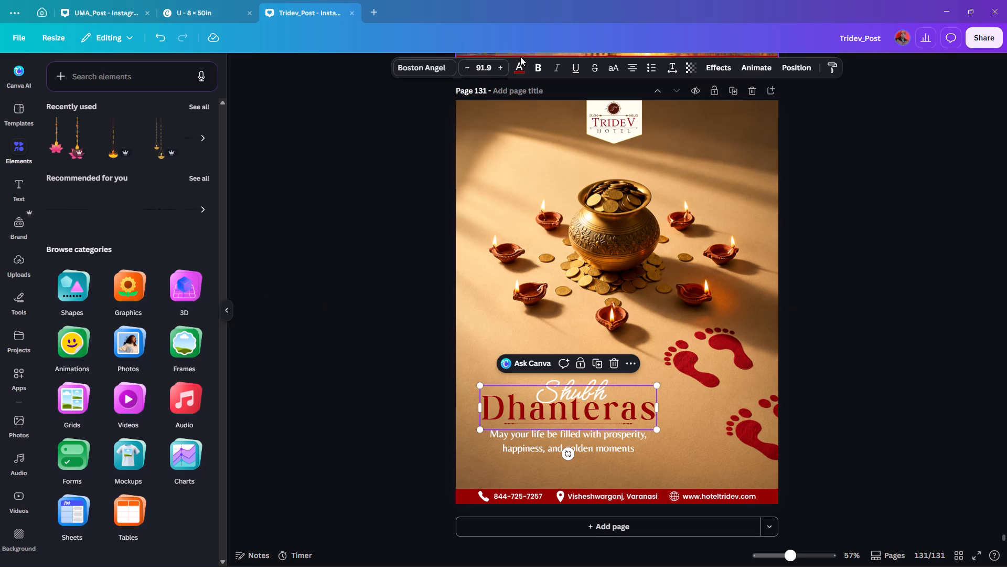
{"action": "left_click", "coordinate": [520, 59]}
{"action": "left_click", "coordinate": [519, 68]}
{"action": "left_click", "coordinate": [99, 145]}
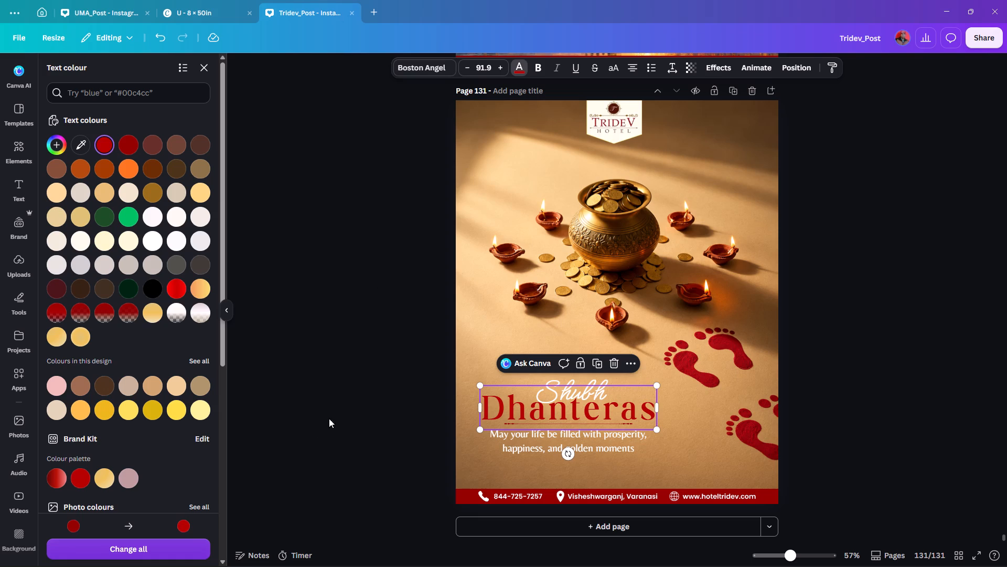
{"action": "left_click", "coordinate": [175, 289]}
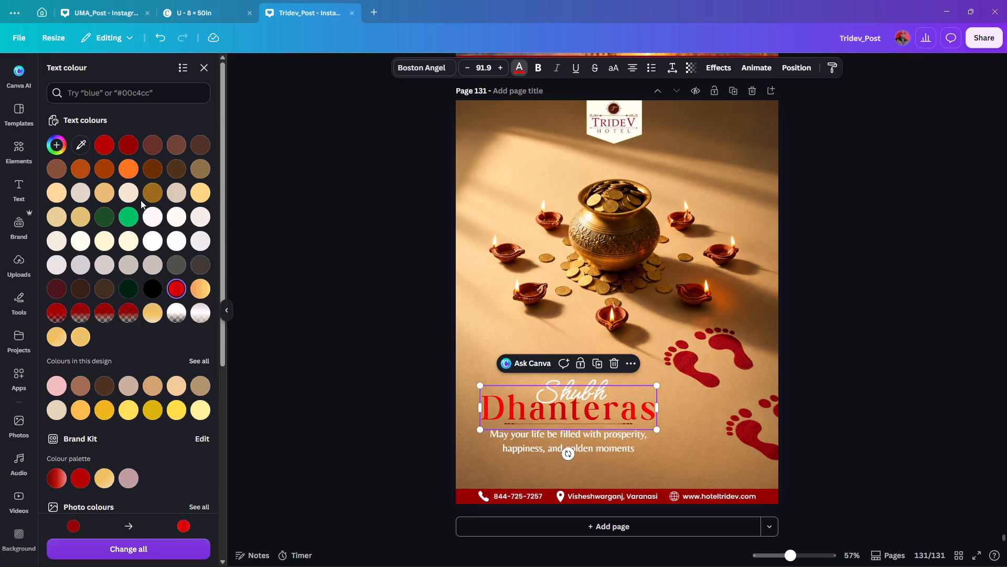
{"action": "left_click", "coordinate": [100, 143]}
{"action": "double_click", "coordinate": [382, 303]}
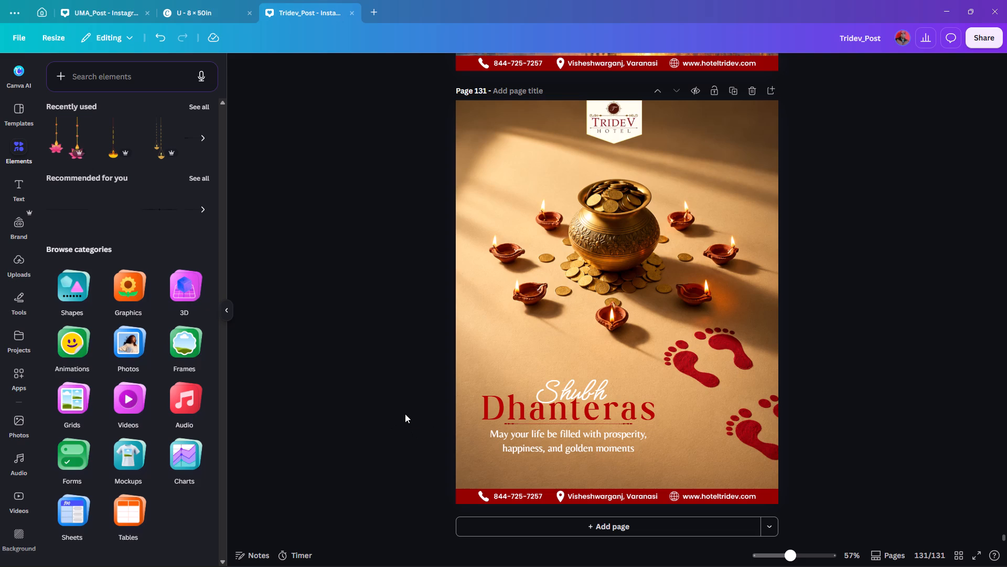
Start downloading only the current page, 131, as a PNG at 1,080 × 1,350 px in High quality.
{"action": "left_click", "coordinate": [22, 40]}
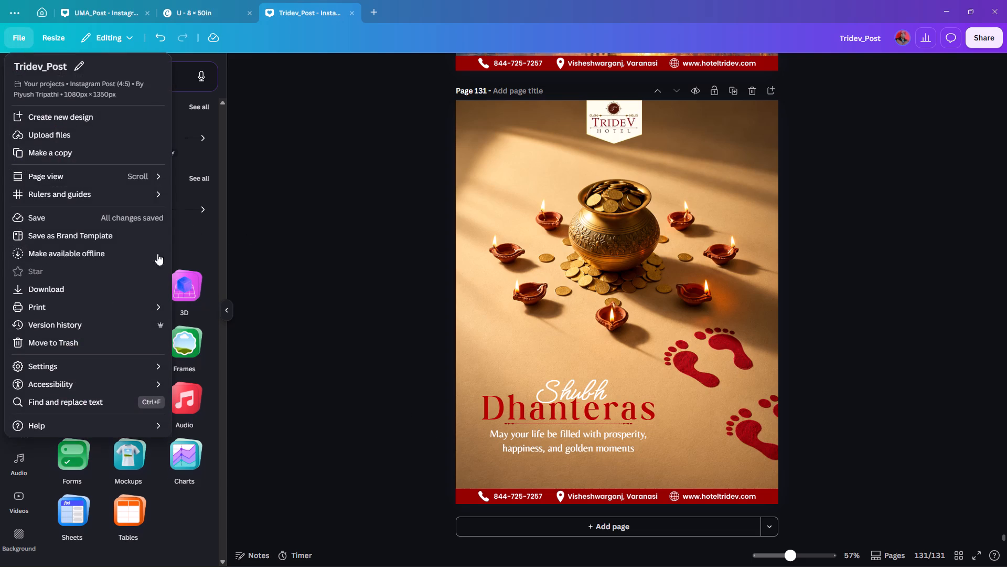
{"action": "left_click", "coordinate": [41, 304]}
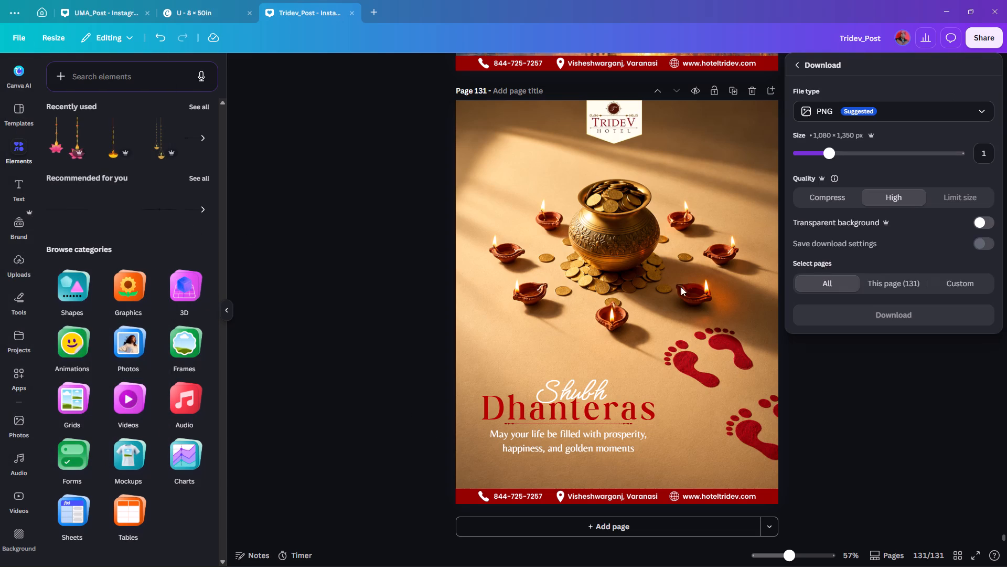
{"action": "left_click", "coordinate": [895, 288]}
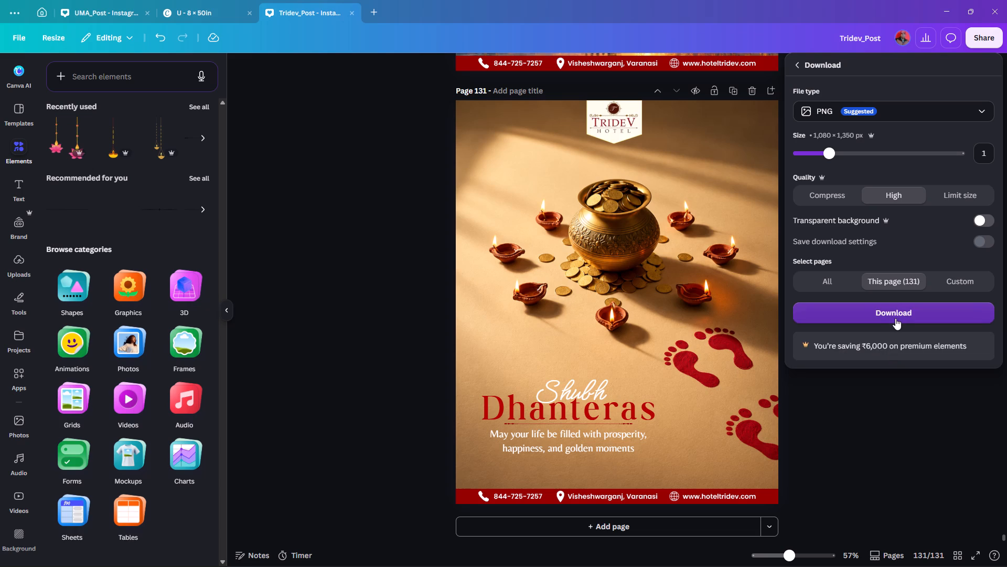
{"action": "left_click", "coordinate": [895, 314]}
Close the open "U - 8 × 50in" design.
{"action": "left_click", "coordinate": [202, 0]}
{"action": "left_click", "coordinate": [207, 11]}
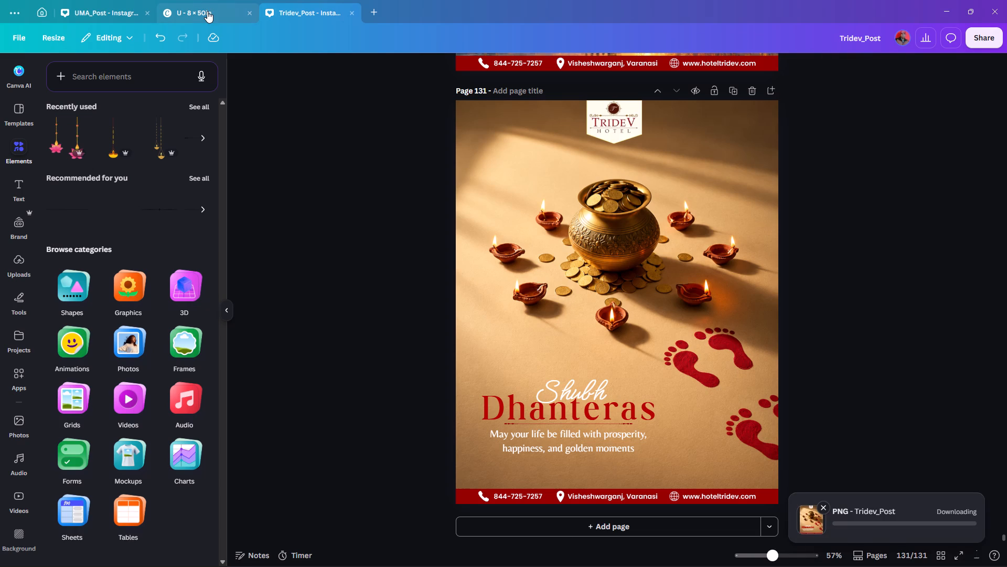
{"action": "left_click", "coordinate": [249, 13]}
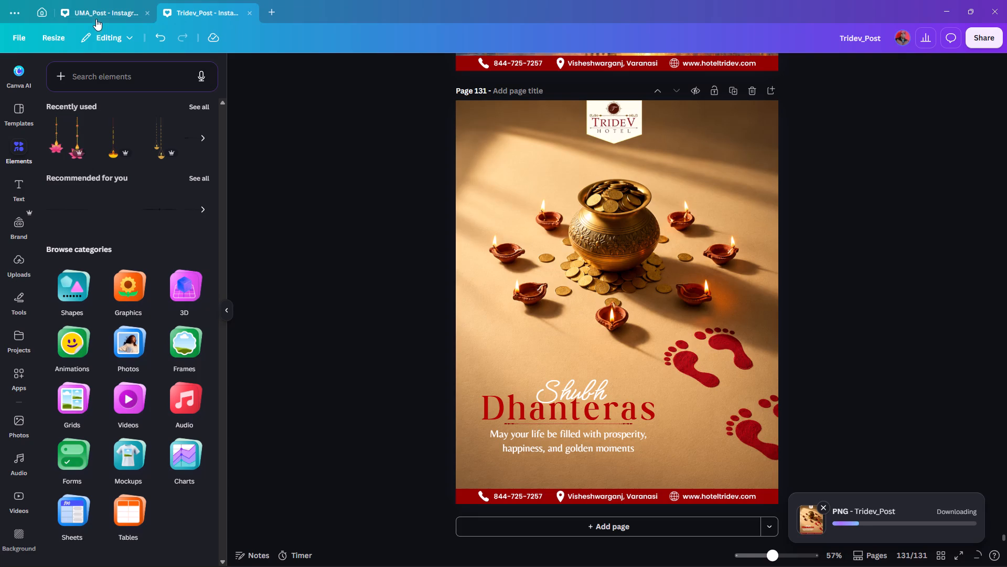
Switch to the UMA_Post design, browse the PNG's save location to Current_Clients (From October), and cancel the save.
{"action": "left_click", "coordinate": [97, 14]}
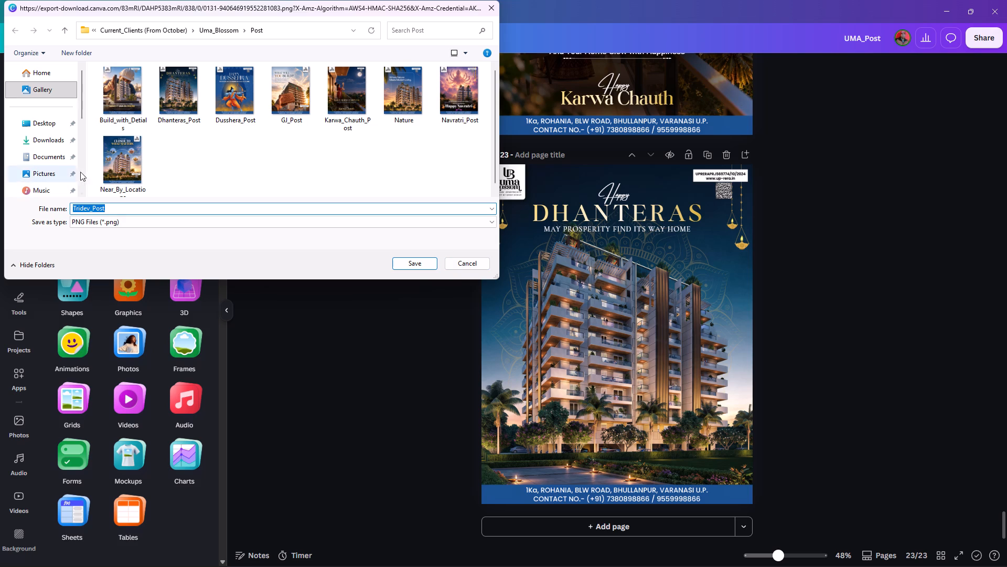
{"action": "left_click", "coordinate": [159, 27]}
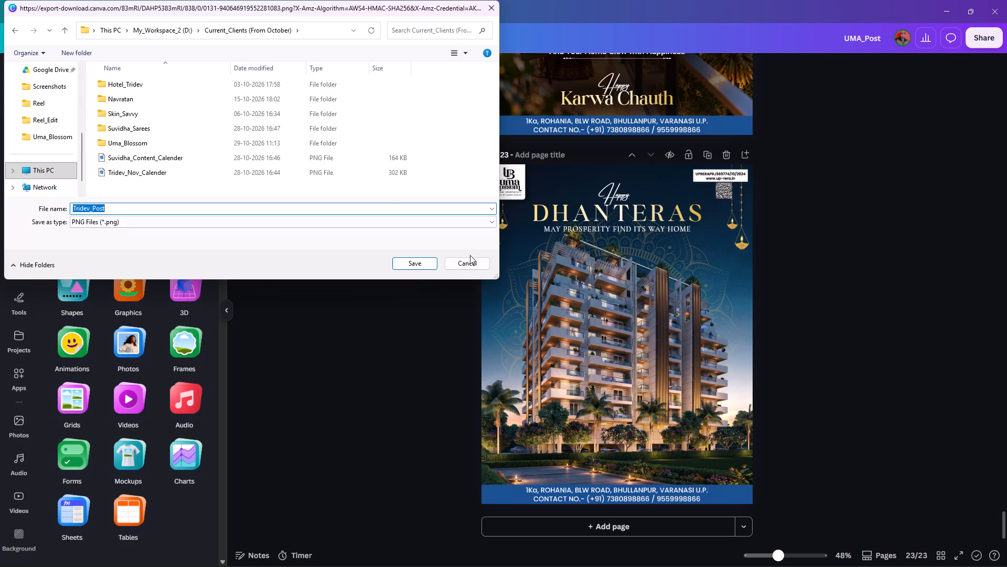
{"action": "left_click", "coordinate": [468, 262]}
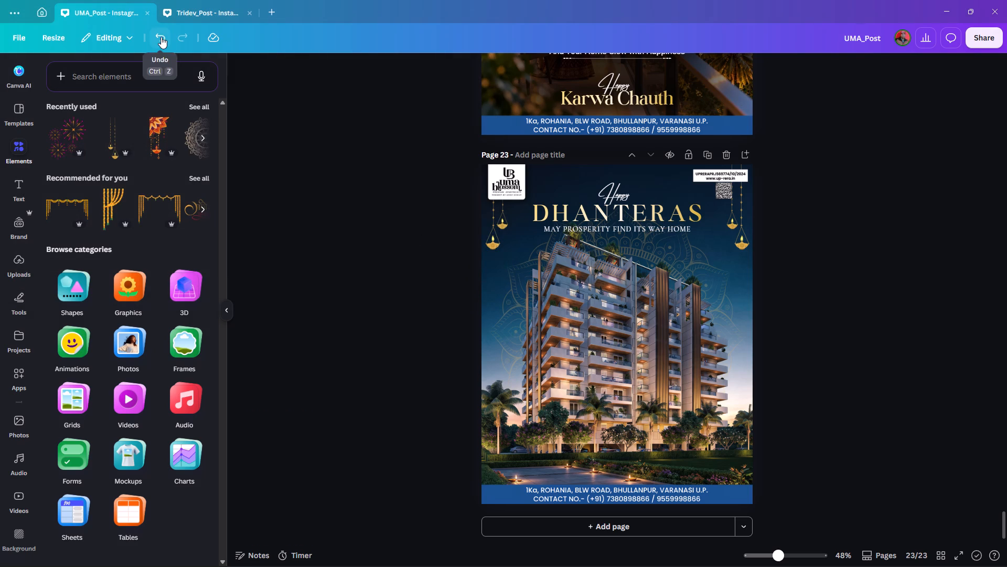
Return to the Tridev_Post design.
{"action": "left_click", "coordinate": [178, 2]}
{"action": "left_click", "coordinate": [185, 12]}
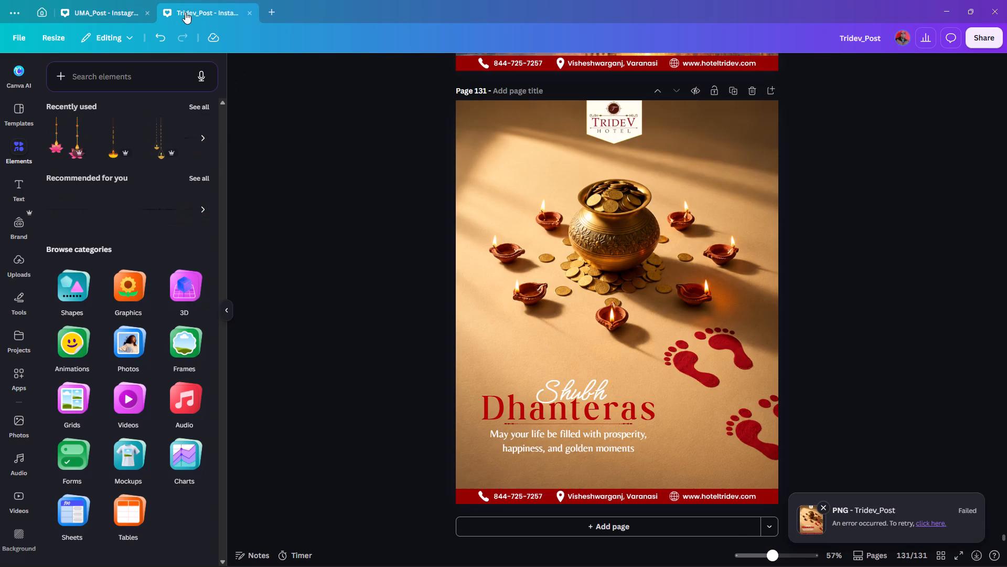
Retry the Tridev_Post PNG download and set its save location to the Post folder in Current_Clients (From October) > Hotel_Tridev.
{"action": "left_click", "coordinate": [928, 524]}
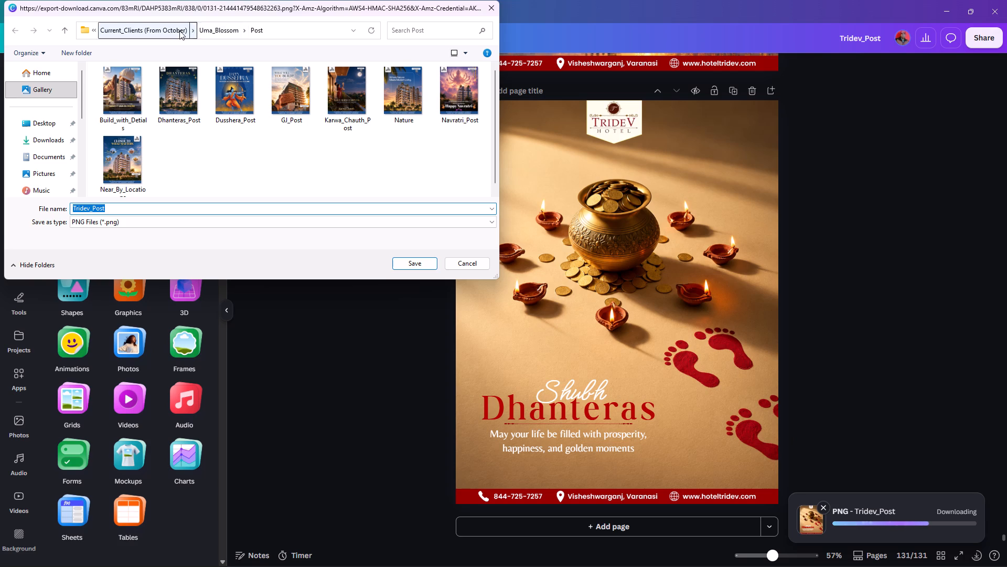
{"action": "left_click", "coordinate": [179, 30]}
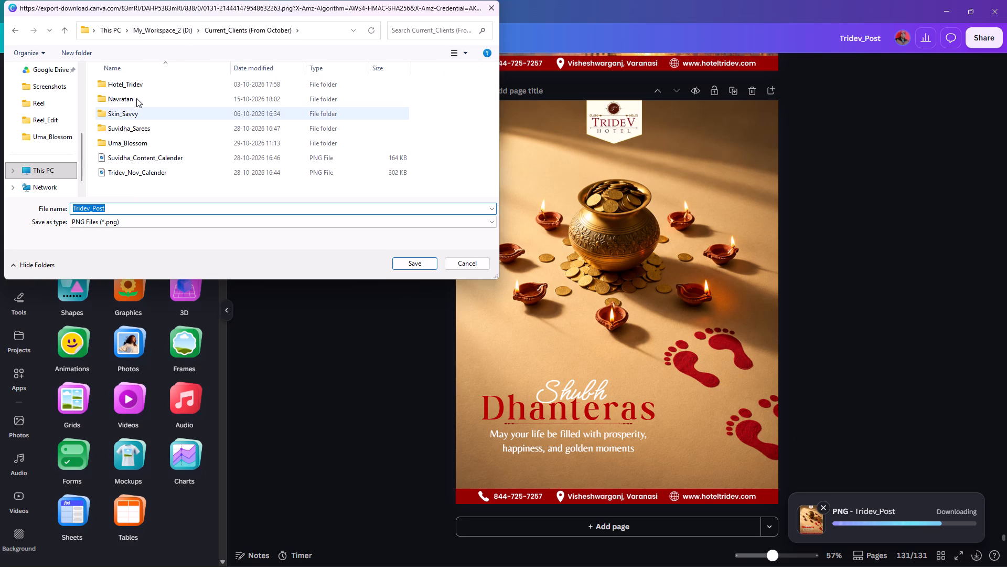
{"action": "double_click", "coordinate": [138, 88]}
{"action": "double_click", "coordinate": [134, 104]}
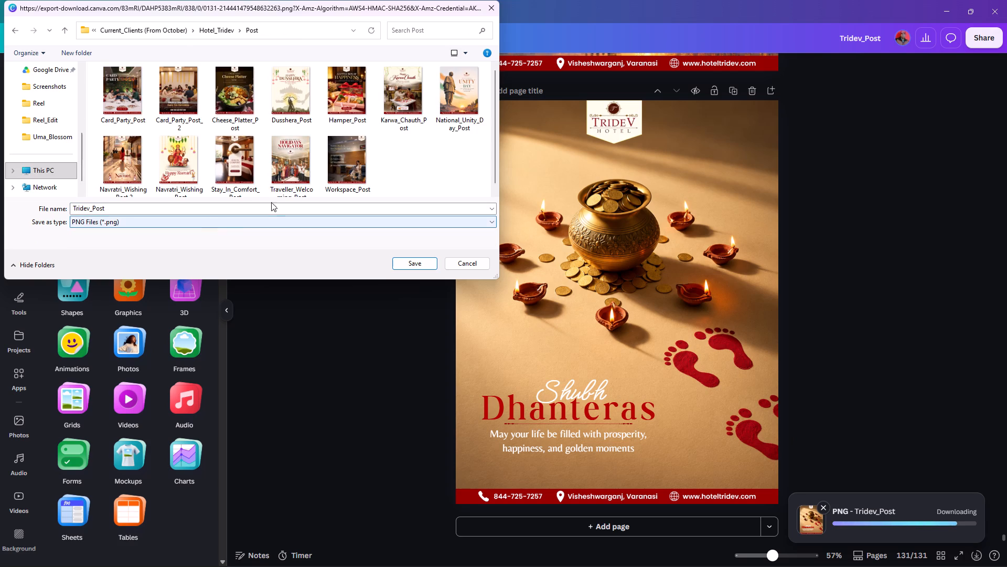
{"action": "scroll", "coordinate": [362, 125], "scroll_direction": "down", "scroll_amount": 1}
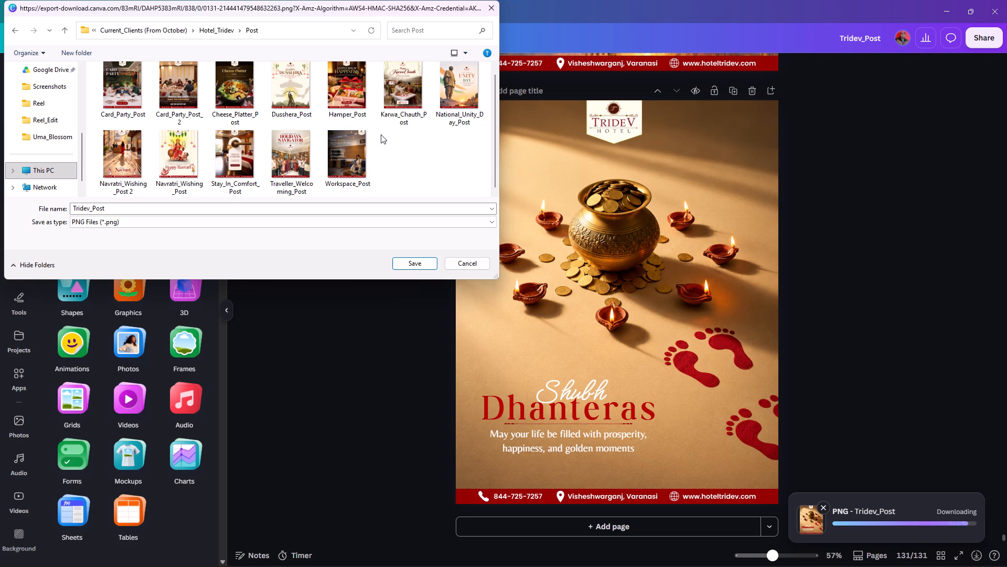
Select the "Tridev" part of the PNG's file name for editing, leaving "_Post" unselected.
{"action": "left_click_drag", "start_coordinate": [110, 209], "coordinate": [55, 204]}
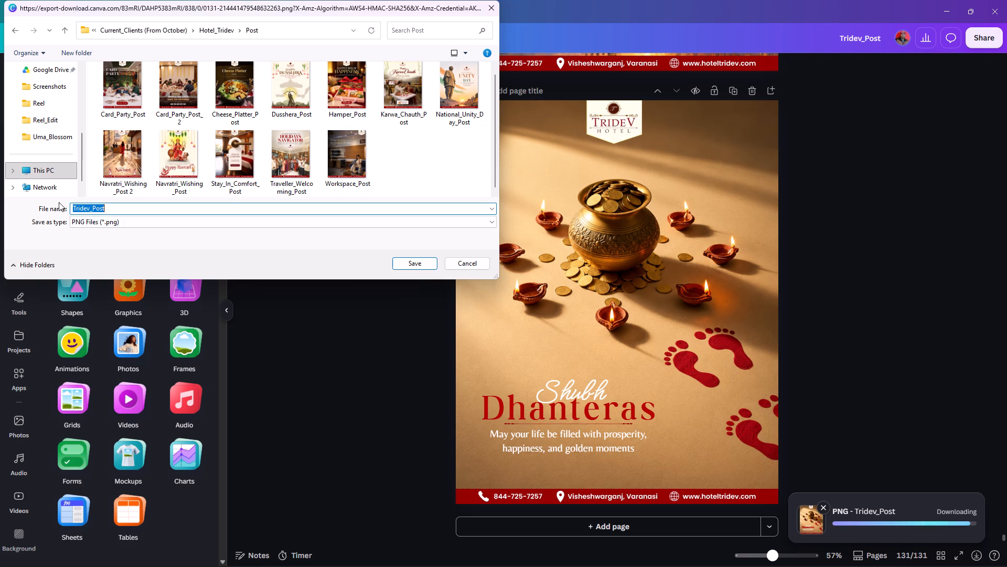
{"action": "left_click", "coordinate": [85, 206]}
{"action": "left_click_drag", "start_coordinate": [89, 208], "coordinate": [70, 205]}
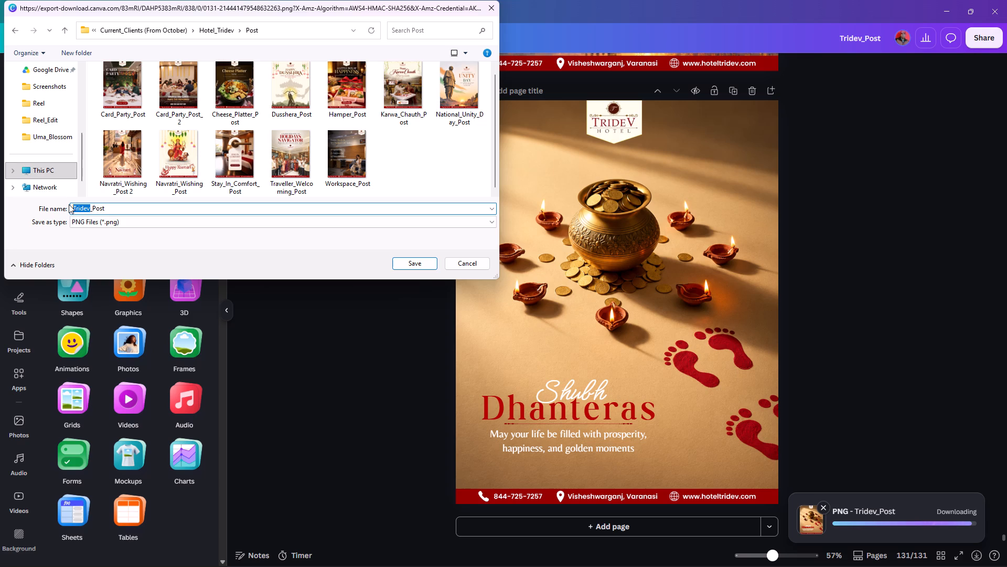
Name the Tridev PNG Happy_Dhanteras_Post and save it in the Hotel_Tridev Post folder.
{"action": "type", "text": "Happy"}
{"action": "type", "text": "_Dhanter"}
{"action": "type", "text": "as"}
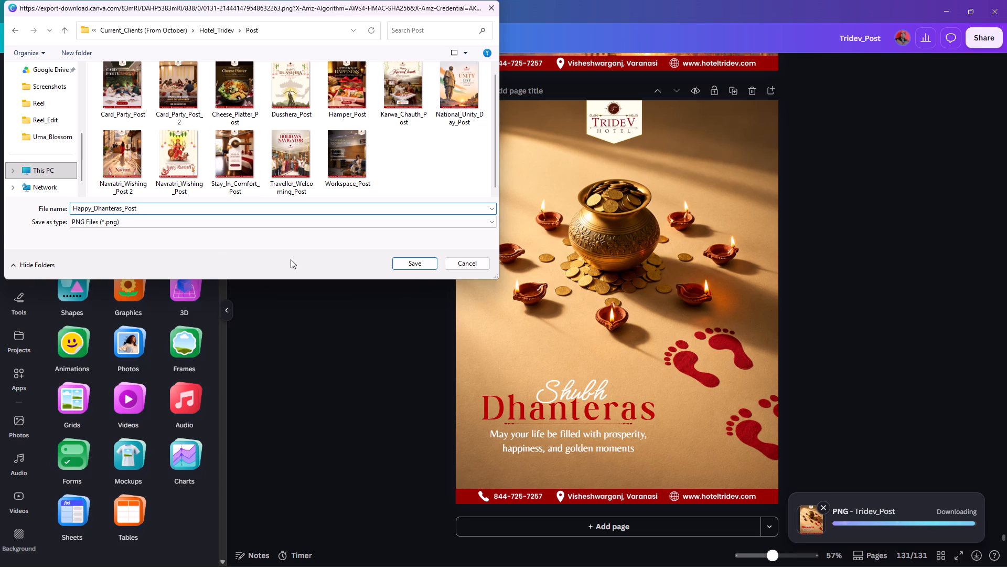
{"action": "left_click", "coordinate": [416, 262]}
Show the downloaded Dhanteras PNG in File Explorer and clear the file selection.
{"action": "left_click", "coordinate": [882, 525]}
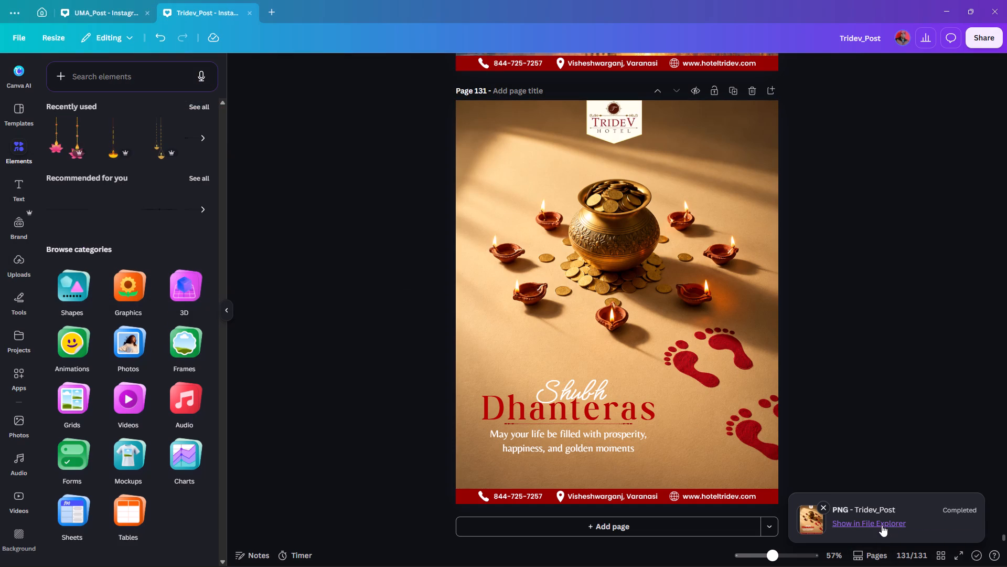
{"action": "left_click", "coordinate": [760, 409]}
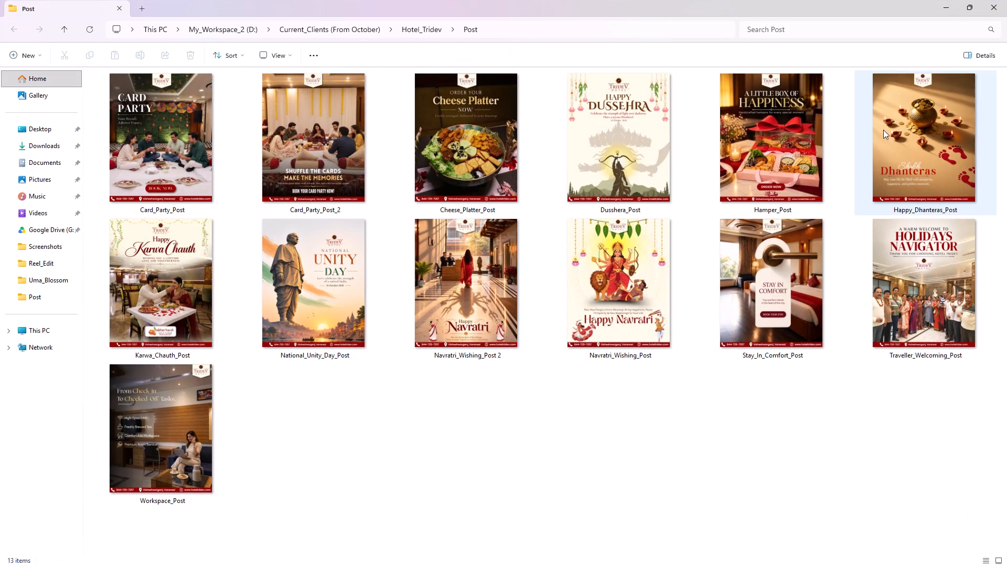
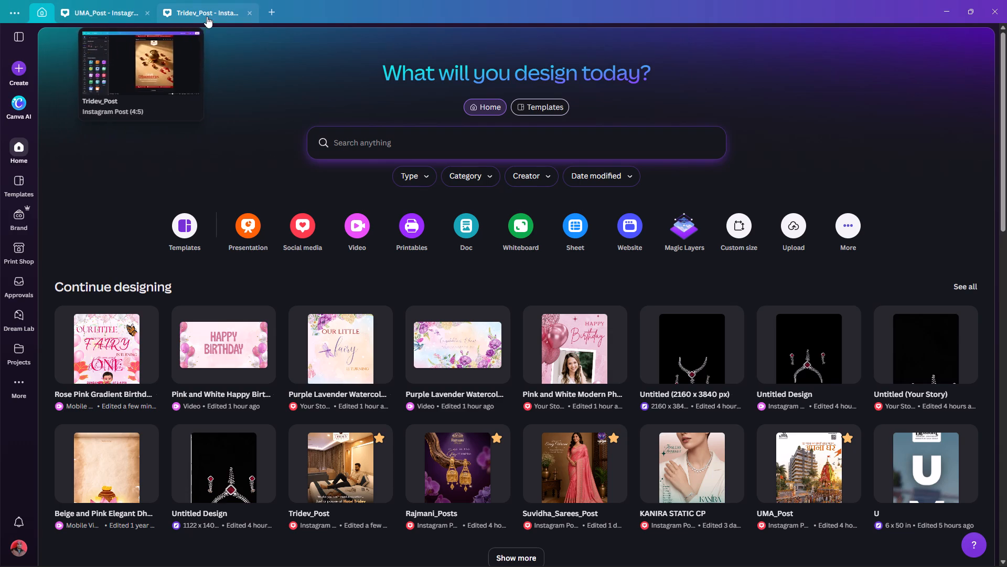
Open the Suvidha_Sarees_Post design from the recent designs on the home page.
{"action": "left_click", "coordinate": [370, 142]}
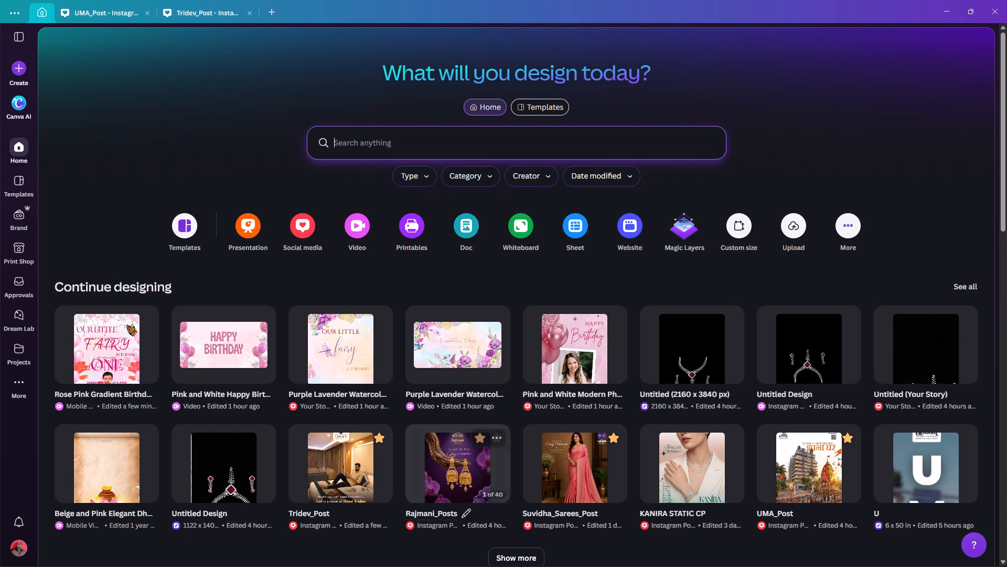
{"action": "left_click", "coordinate": [573, 475]}
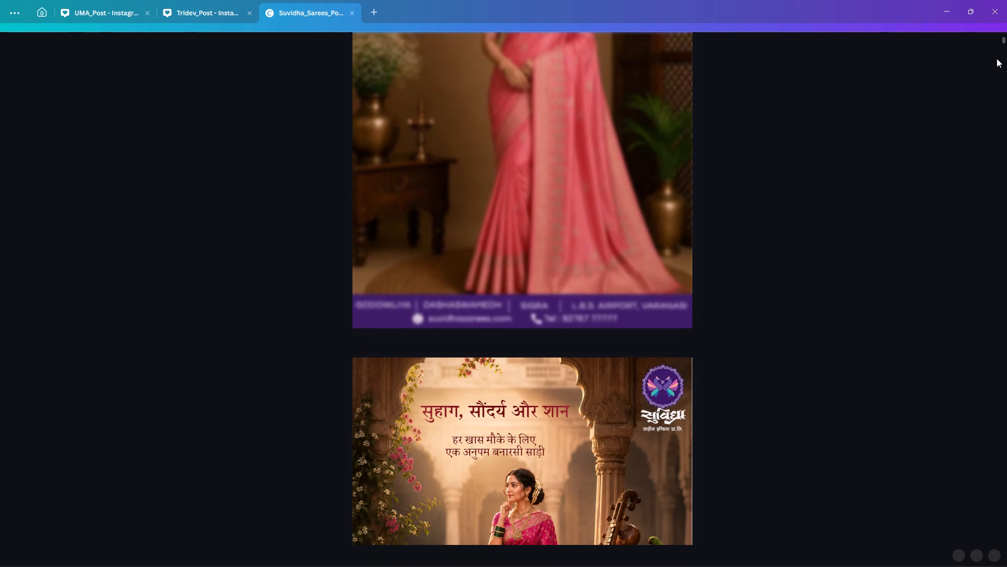
Examine the existing posts on the final pages of the design, from page 97 through page 100.
{"action": "left_click_drag", "start_coordinate": [1006, 64], "coordinate": [1006, 358]}
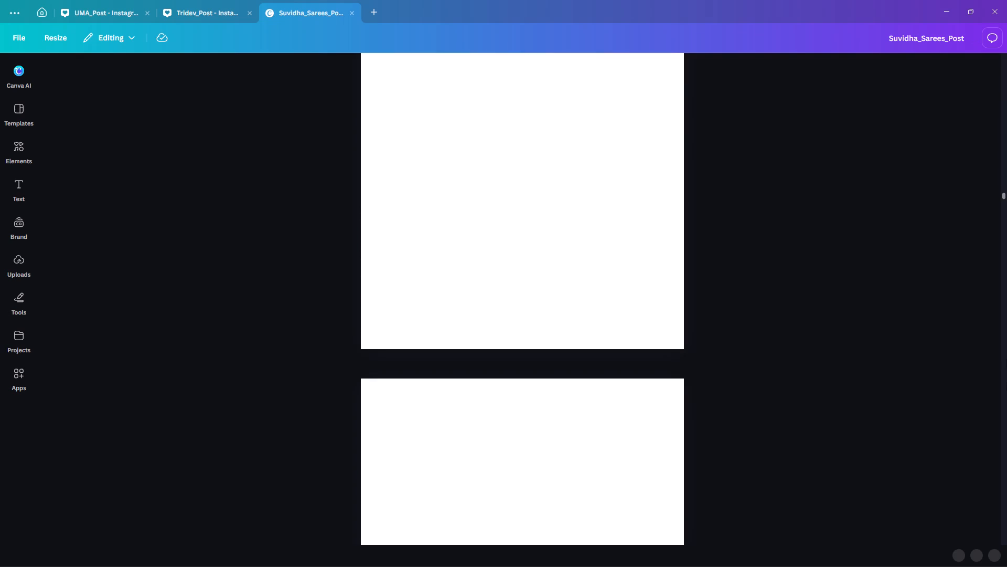
{"action": "left_click_drag", "start_coordinate": [1006, 358], "coordinate": [1006, 566]}
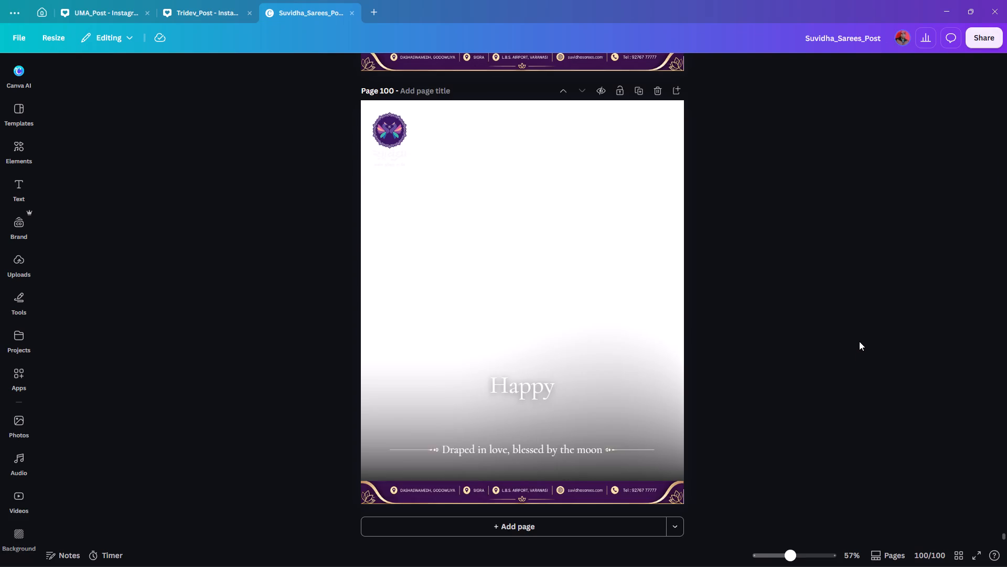
{"action": "scroll", "coordinate": [774, 174], "scroll_direction": "up", "scroll_amount": 8}
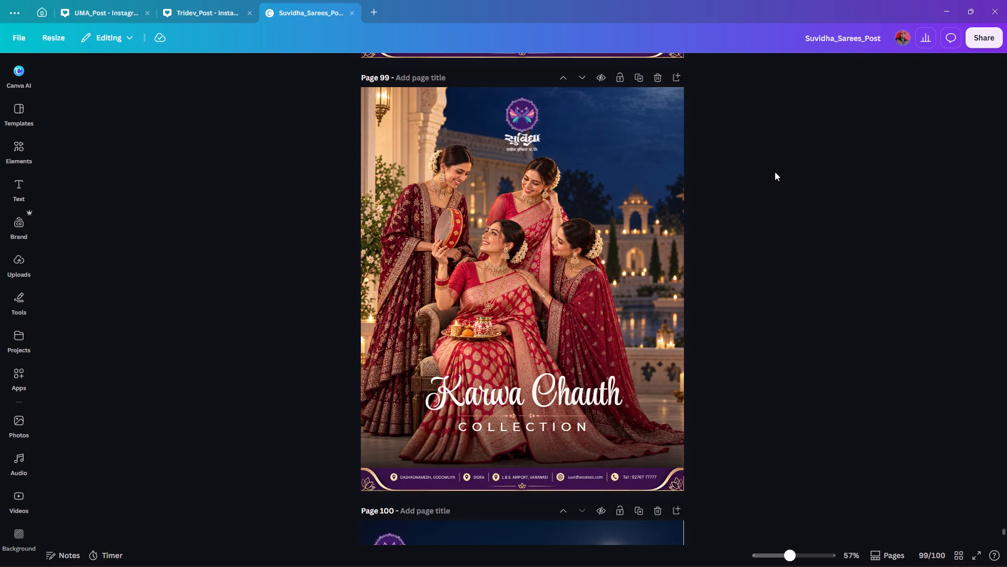
{"action": "scroll", "coordinate": [775, 172], "scroll_direction": "down", "scroll_amount": 7}
{"action": "scroll", "coordinate": [779, 178], "scroll_direction": "up", "scroll_amount": 7}
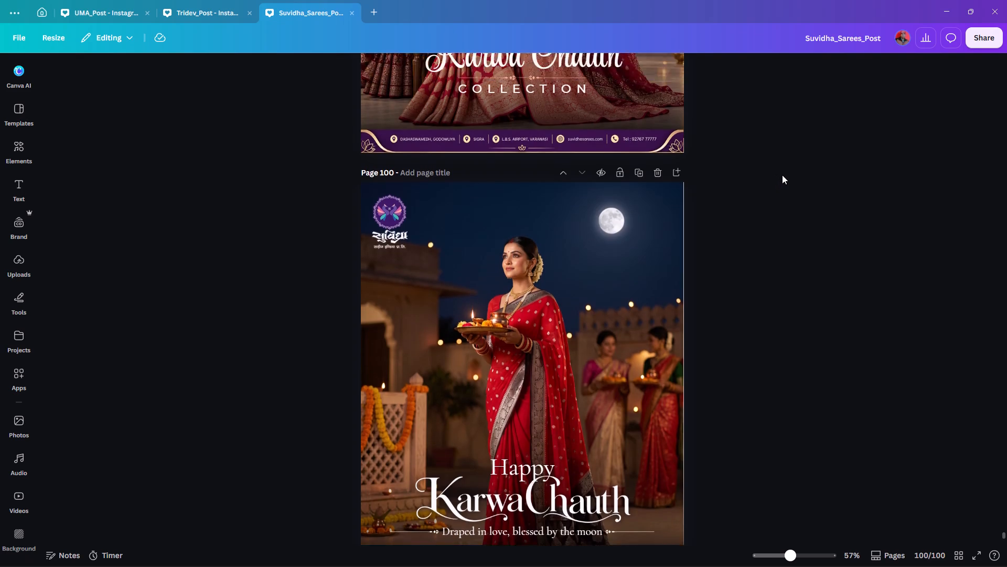
{"action": "scroll", "coordinate": [774, 167], "scroll_direction": "up", "scroll_amount": 1}
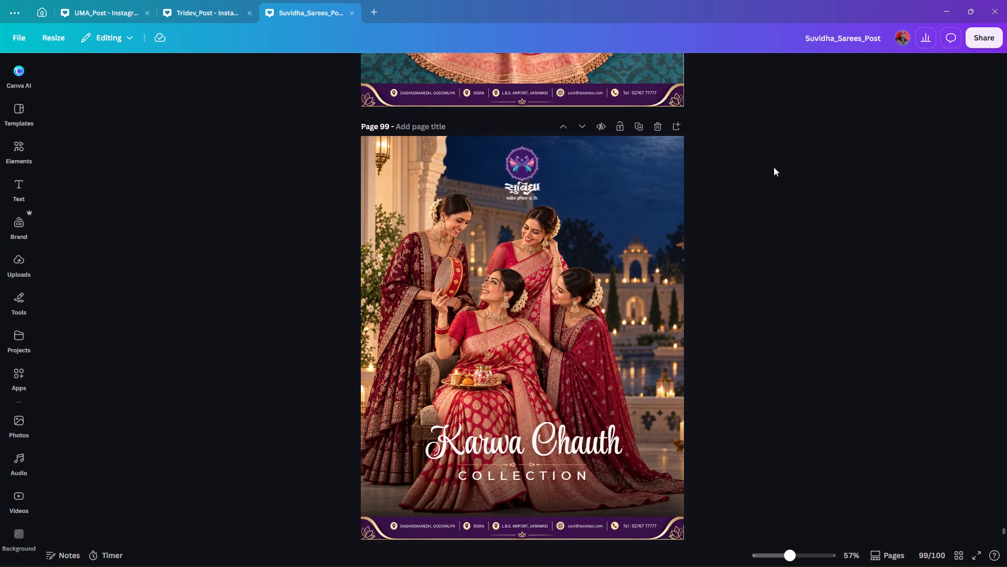
{"action": "scroll", "coordinate": [774, 166], "scroll_direction": "up", "scroll_amount": 16}
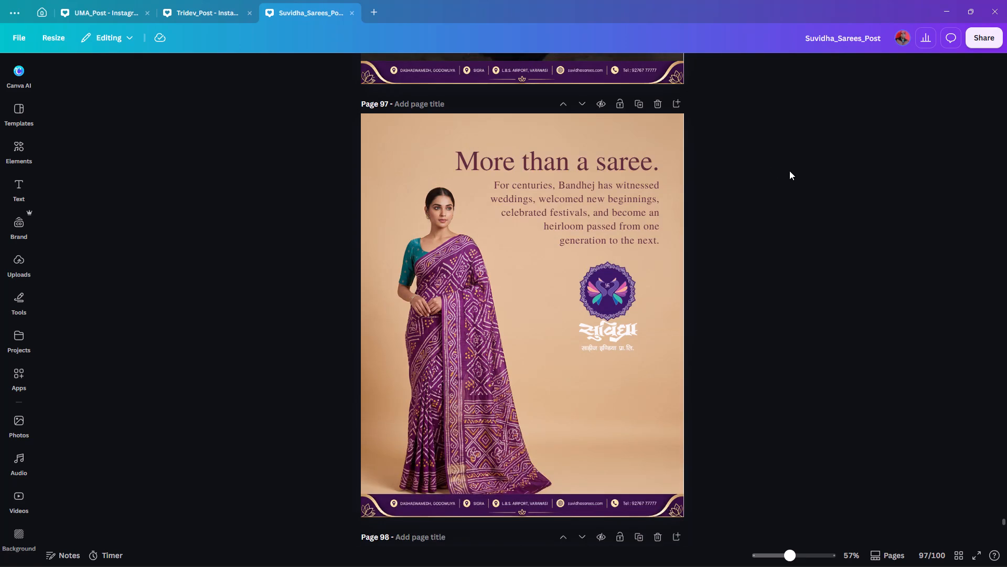
{"action": "scroll", "coordinate": [796, 171], "scroll_direction": "up", "scroll_amount": 7}
{"action": "scroll", "coordinate": [796, 170], "scroll_direction": "down", "scroll_amount": 7}
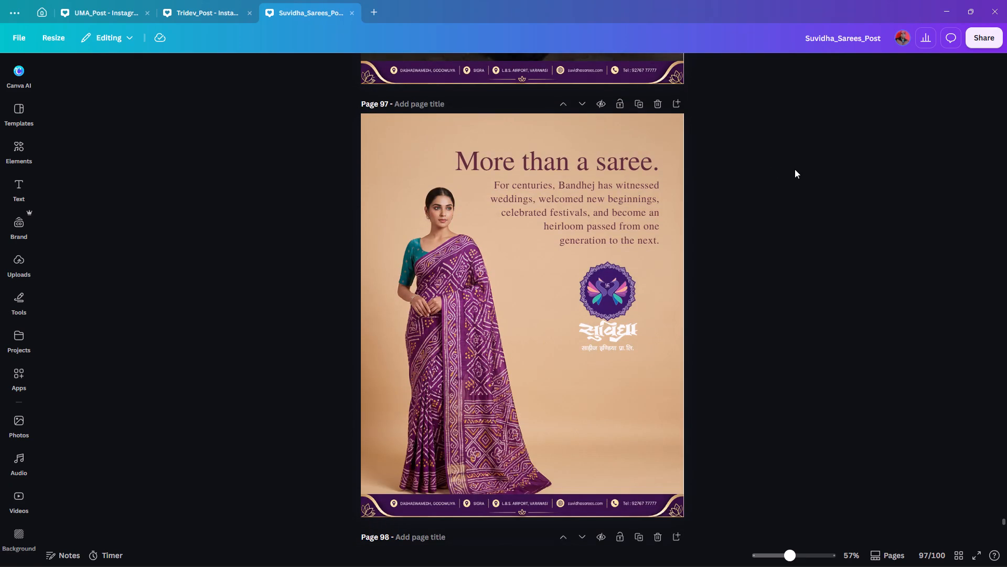
{"action": "scroll", "coordinate": [795, 169], "scroll_direction": "down", "scroll_amount": 19}
{"action": "scroll", "coordinate": [804, 171], "scroll_direction": "down", "scroll_amount": 10}
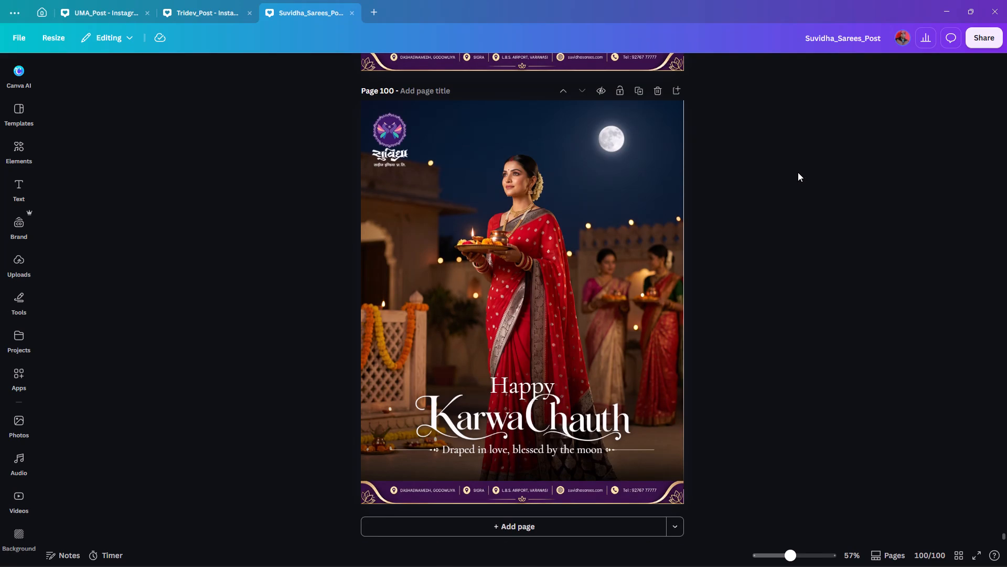
{"action": "scroll", "coordinate": [796, 174], "scroll_direction": "down", "scroll_amount": 4}
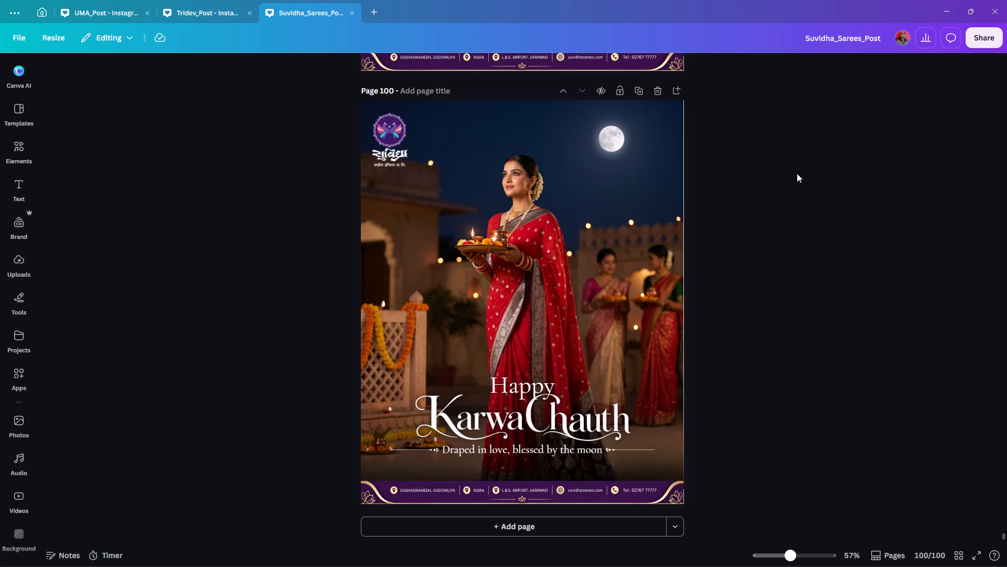